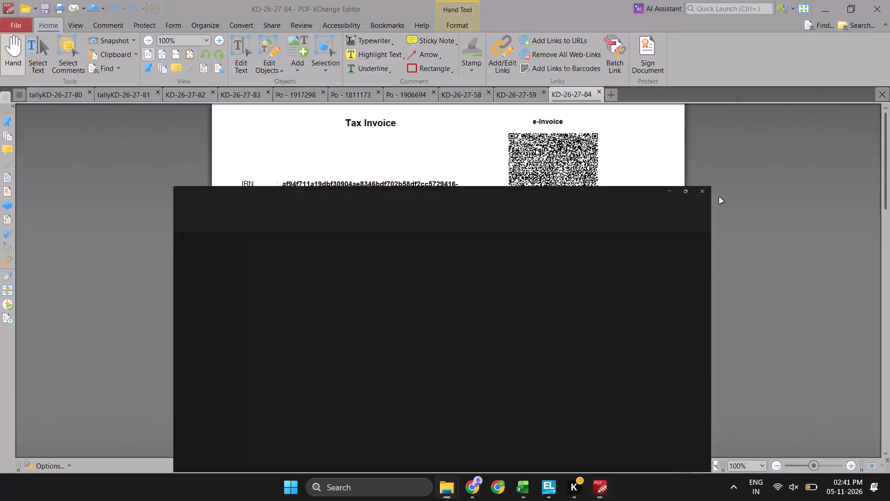
Switch to the Annexure workbook in Excel.
{"action": "key", "text": "alt+Right"}
{"action": "key", "text": "alt+Down"}
{"action": "key", "text": "alt+Tab"}
{"action": "key", "text": "alt+Down"}
{"action": "key", "text": "alt+Tab"}
{"action": "key", "text": "alt+Tab"}
{"action": "key", "text": "alt+Right"}
{"action": "key", "text": "alt+Down"}
{"action": "key", "text": "alt+Tab"}
{"action": "key", "text": "alt+Tab"}
{"action": "key", "text": "alt+Down"}
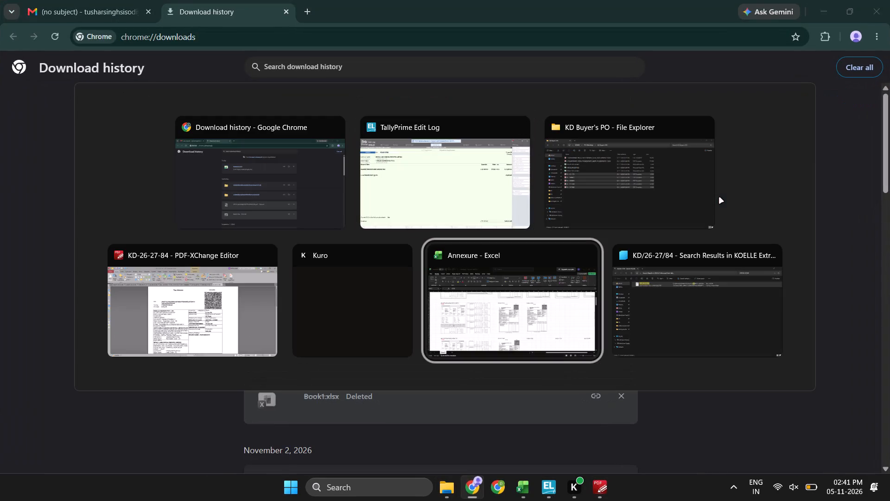
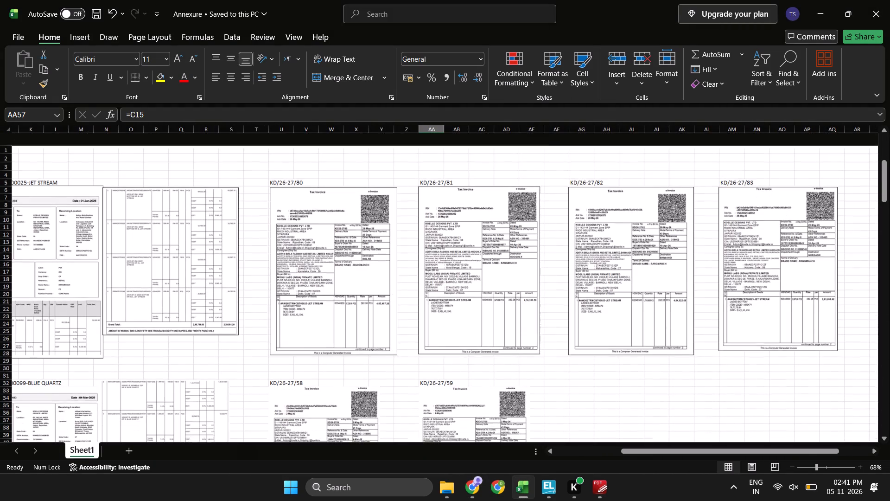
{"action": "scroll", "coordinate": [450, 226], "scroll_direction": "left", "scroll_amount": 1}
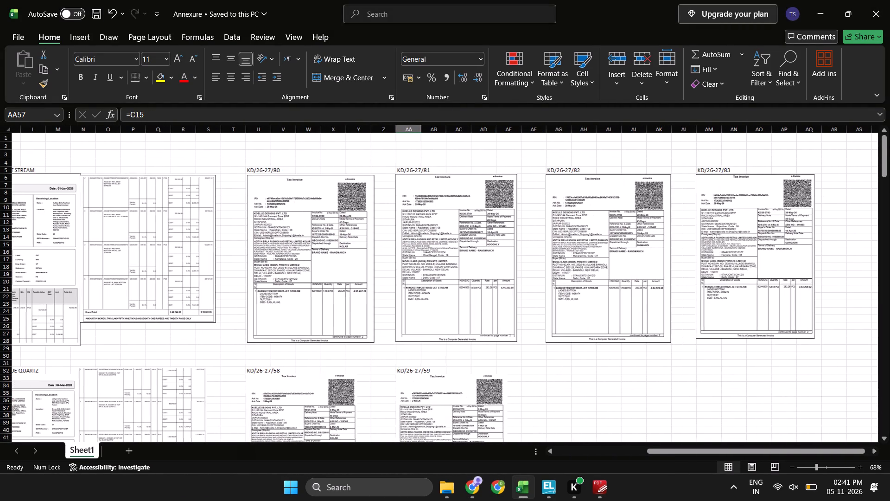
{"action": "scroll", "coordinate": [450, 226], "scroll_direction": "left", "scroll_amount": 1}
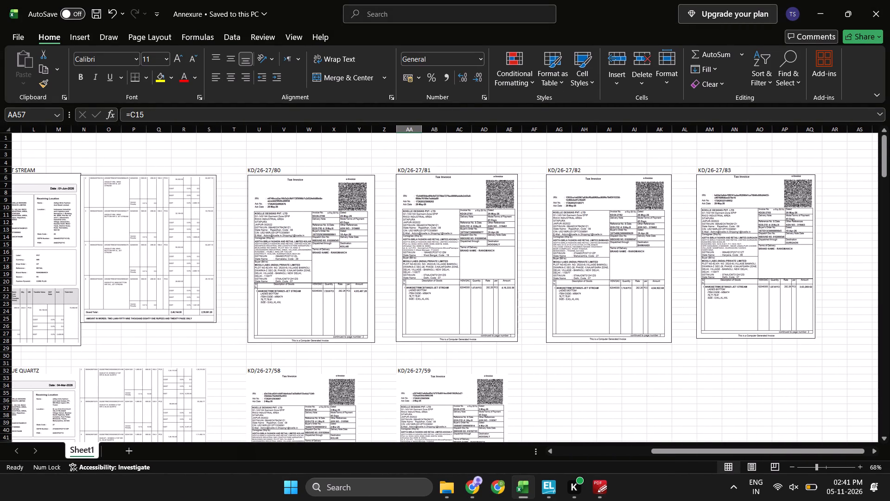
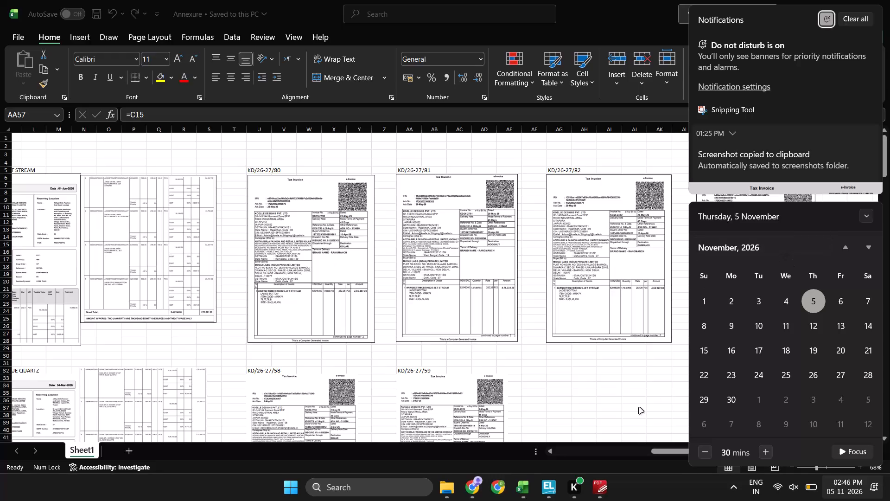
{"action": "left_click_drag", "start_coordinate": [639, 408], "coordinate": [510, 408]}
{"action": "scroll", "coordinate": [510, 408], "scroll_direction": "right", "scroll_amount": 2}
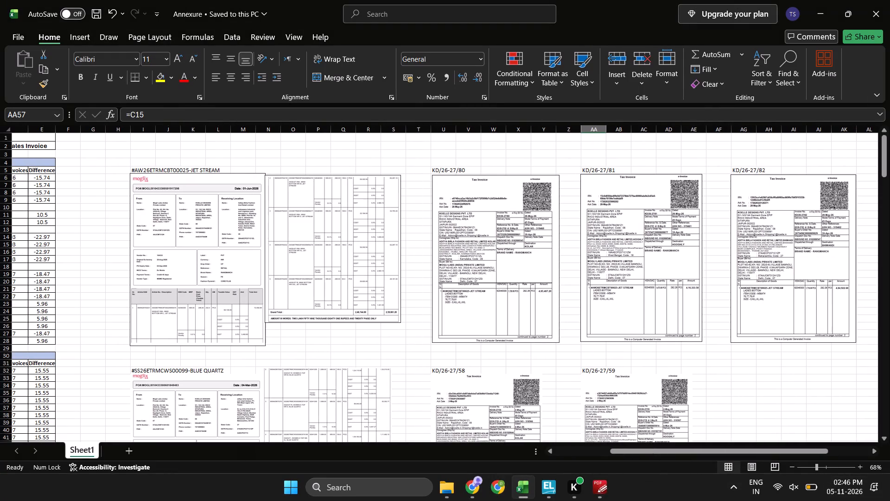
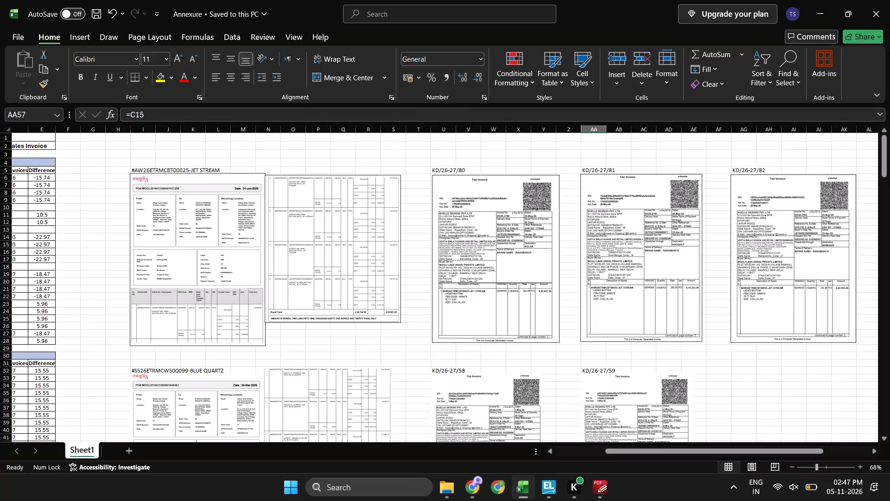
Delete the KD/26-27/82 and KD/26-27/83 labels and both of their tax invoice images from the Jet Stream row.
{"action": "scroll", "coordinate": [530, 174], "scroll_direction": "left", "scroll_amount": 3}
{"action": "left_click_drag", "start_coordinate": [485, 153], "coordinate": [696, 352]}
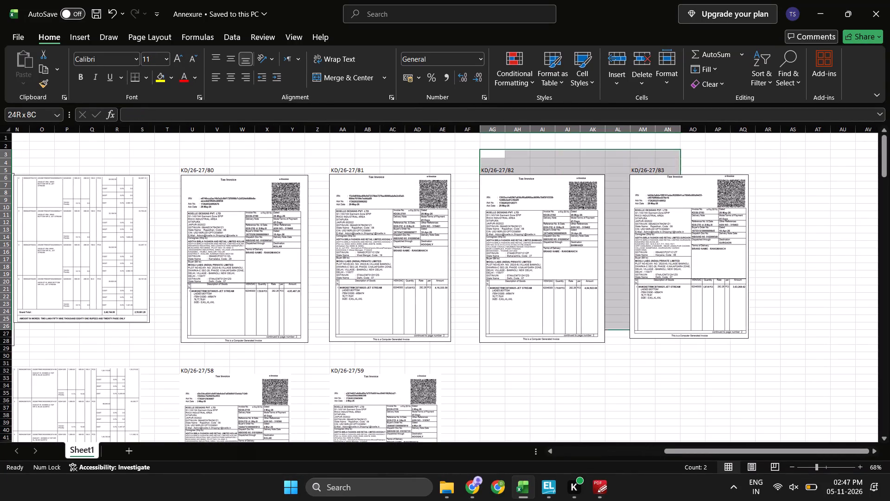
{"action": "left_click_drag", "start_coordinate": [696, 352], "coordinate": [772, 360]}
{"action": "key", "text": "Delete"}
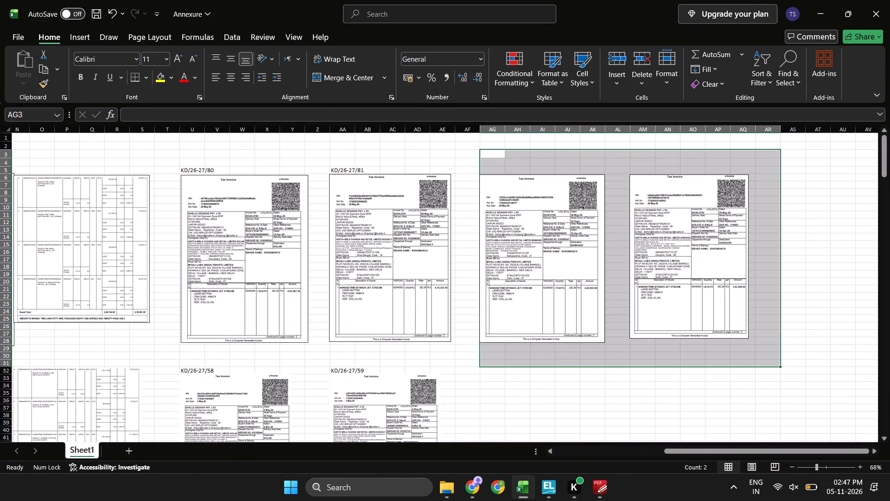
{"action": "left_click", "coordinate": [567, 294]}
{"action": "key", "text": "Delete"}
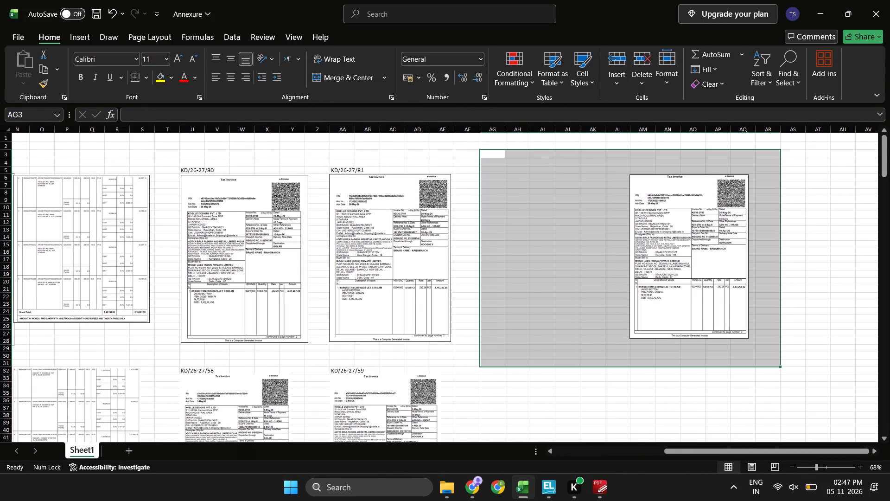
{"action": "left_click", "coordinate": [636, 291]}
{"action": "key", "text": "Delete"}
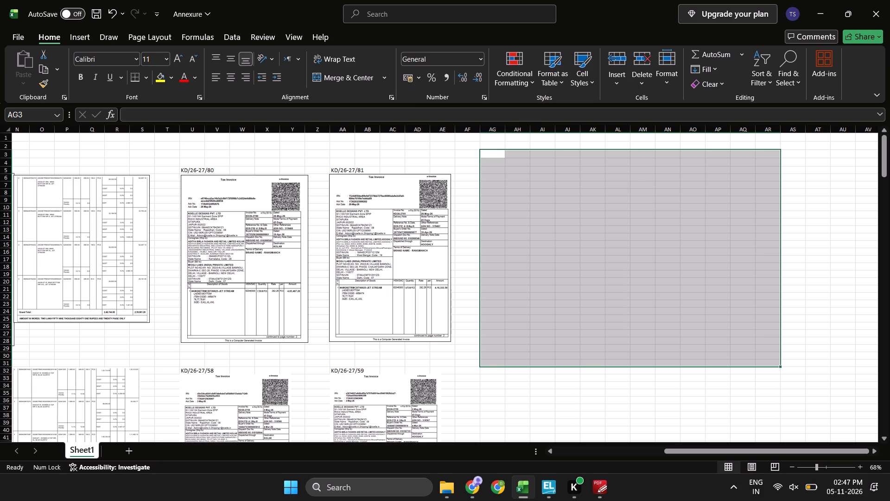
Review the Koelle difference table alongside the remaining Jet Stream and Blue Quartz purchase order and invoice images.
{"action": "scroll", "coordinate": [636, 291], "scroll_direction": "right", "scroll_amount": 4}
{"action": "scroll", "coordinate": [569, 192], "scroll_direction": "left", "scroll_amount": 2}
{"action": "scroll", "coordinate": [569, 192], "scroll_direction": "right", "scroll_amount": 2}
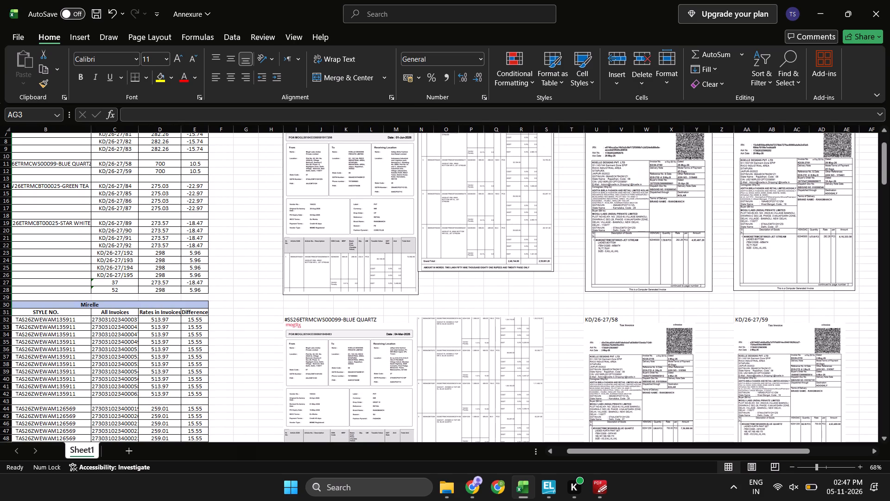
{"action": "scroll", "coordinate": [601, 324], "scroll_direction": "up", "scroll_amount": 4}
{"action": "scroll", "coordinate": [601, 324], "scroll_direction": "right", "scroll_amount": 4}
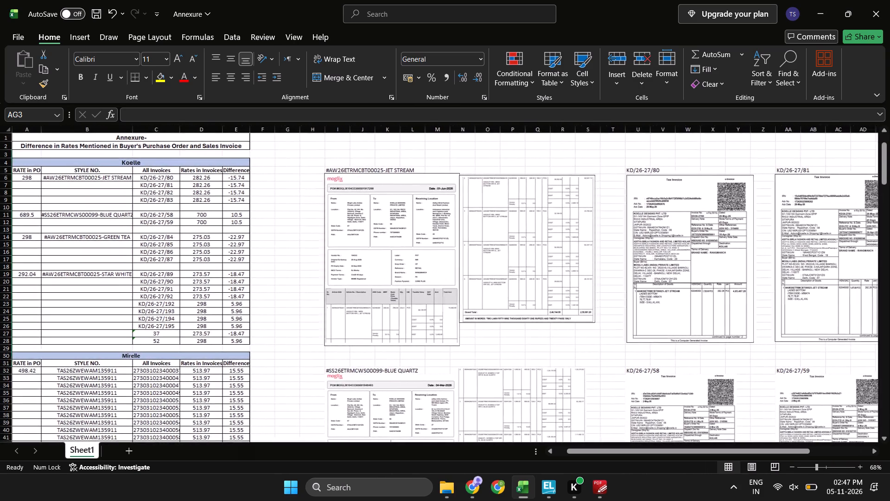
{"action": "scroll", "coordinate": [601, 324], "scroll_direction": "left", "scroll_amount": 3}
{"action": "left_click", "coordinate": [662, 219]}
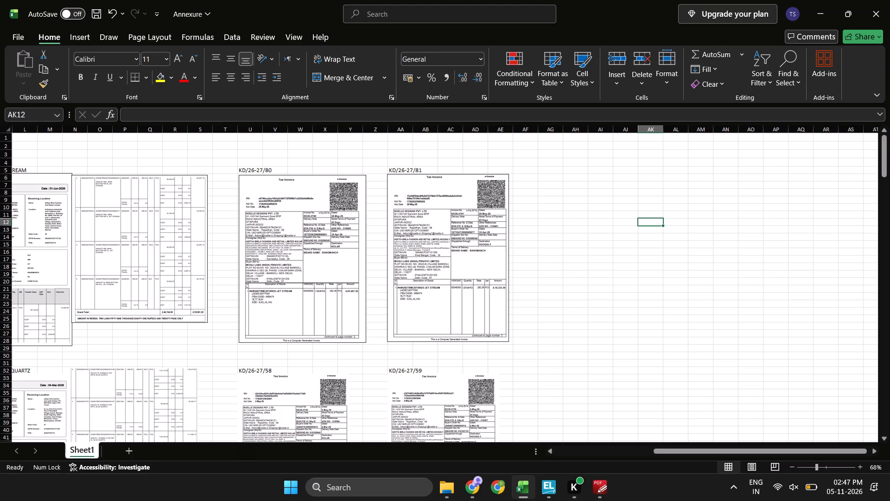
{"action": "scroll", "coordinate": [662, 219], "scroll_direction": "right", "scroll_amount": 3}
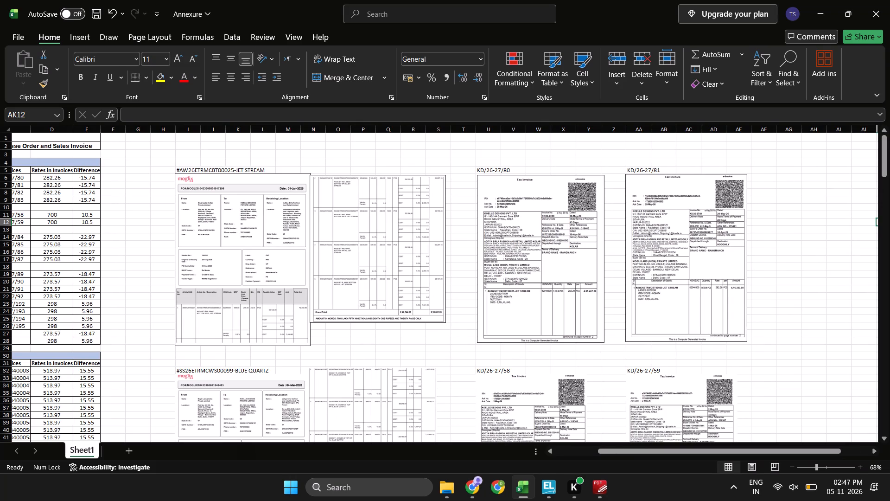
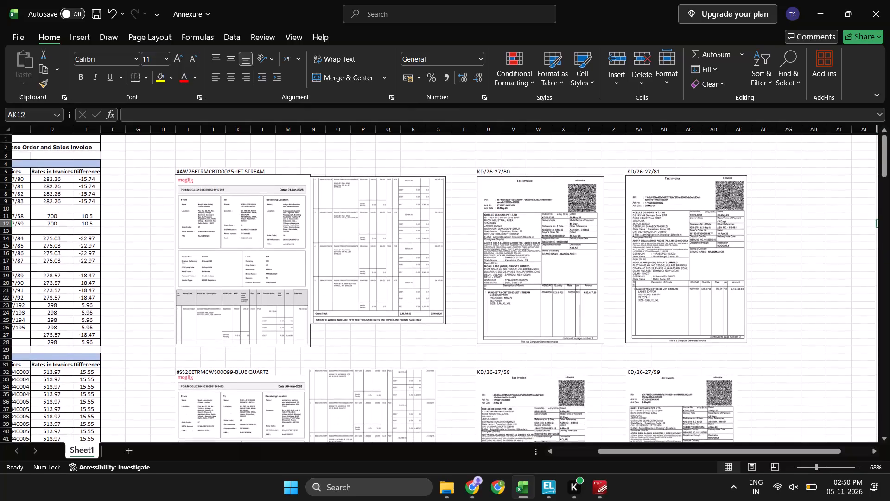
Delete the KD/26-27/86 and KD/26-27/87 invoice labels from the Green Tea row.
{"action": "scroll", "coordinate": [517, 328], "scroll_direction": "down", "scroll_amount": 4}
{"action": "scroll", "coordinate": [517, 328], "scroll_direction": "left", "scroll_amount": 1}
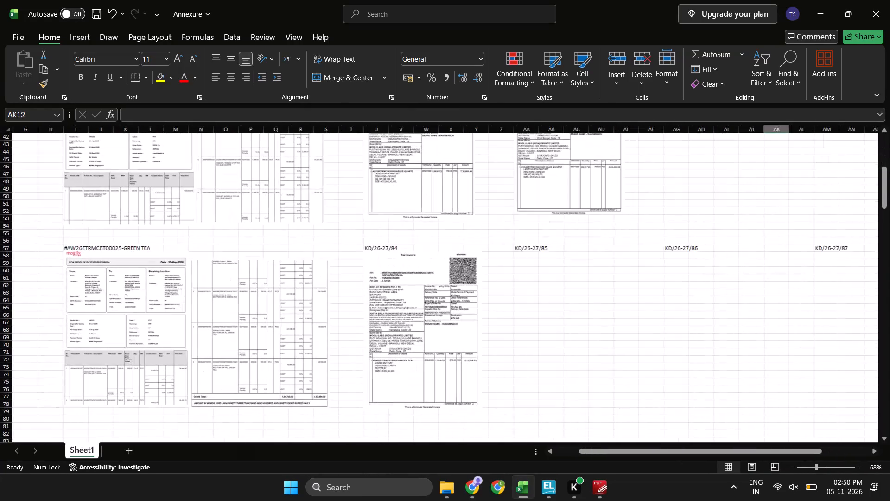
{"action": "scroll", "coordinate": [517, 328], "scroll_direction": "left", "scroll_amount": 2}
{"action": "left_click_drag", "start_coordinate": [610, 245], "coordinate": [770, 263]}
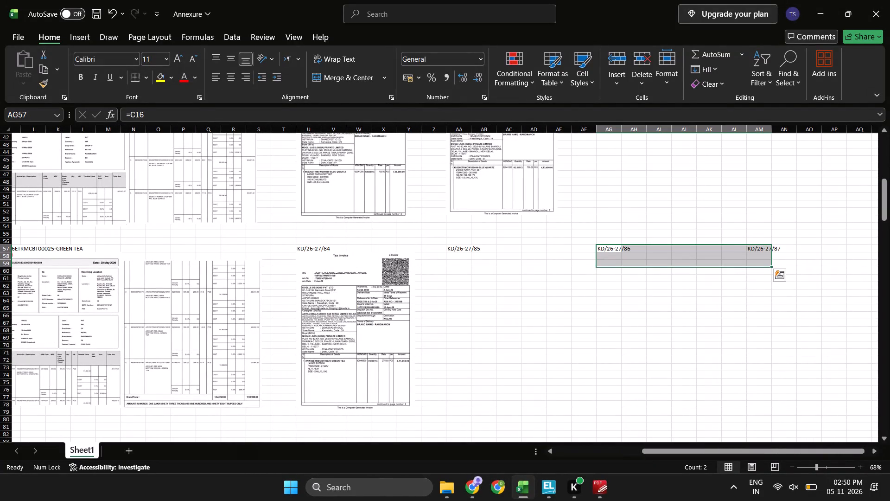
{"action": "key", "text": "Delete"}
Review the Koelle difference table alongside the Jet Stream, Blue Quartz and Green Tea purchase orders and invoices.
{"action": "key", "text": "Left"}
{"action": "key", "text": "ctrl+Left"}
{"action": "scroll", "coordinate": [770, 263], "scroll_direction": "right", "scroll_amount": 5}
{"action": "scroll", "coordinate": [770, 263], "scroll_direction": "up", "scroll_amount": 1}
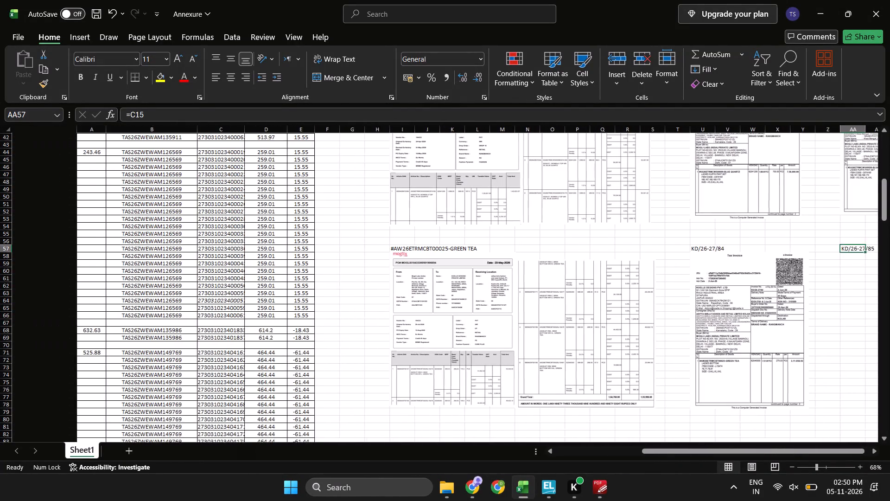
{"action": "scroll", "coordinate": [770, 263], "scroll_direction": "up", "scroll_amount": 6}
{"action": "scroll", "coordinate": [770, 263], "scroll_direction": "down", "scroll_amount": 2}
{"action": "scroll", "coordinate": [770, 263], "scroll_direction": "up", "scroll_amount": 1}
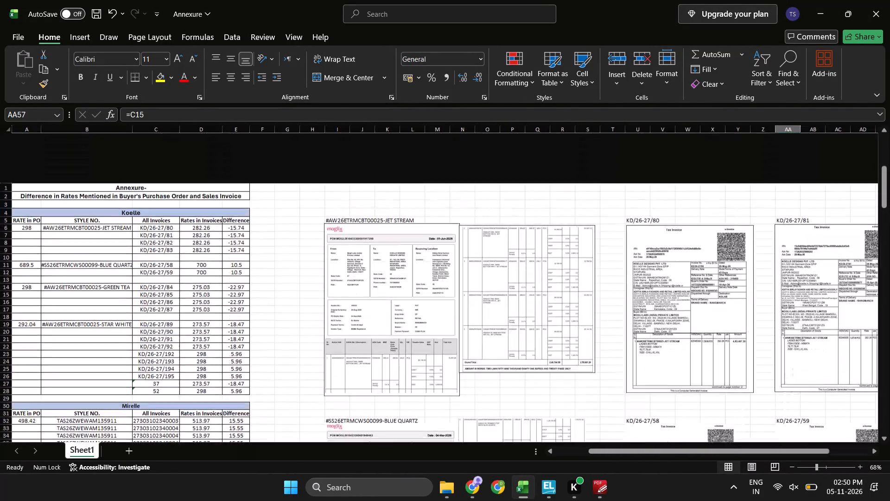
{"action": "scroll", "coordinate": [770, 263], "scroll_direction": "up", "scroll_amount": 1}
{"action": "scroll", "coordinate": [770, 263], "scroll_direction": "down", "scroll_amount": 1}
{"action": "scroll", "coordinate": [673, 327], "scroll_direction": "down", "scroll_amount": 1}
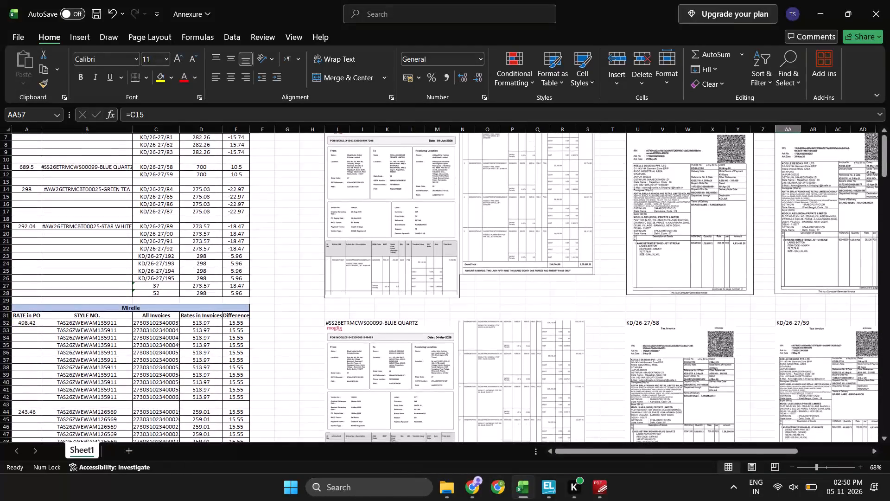
{"action": "scroll", "coordinate": [673, 327], "scroll_direction": "down", "scroll_amount": 1}
{"action": "scroll", "coordinate": [582, 360], "scroll_direction": "down", "scroll_amount": 1}
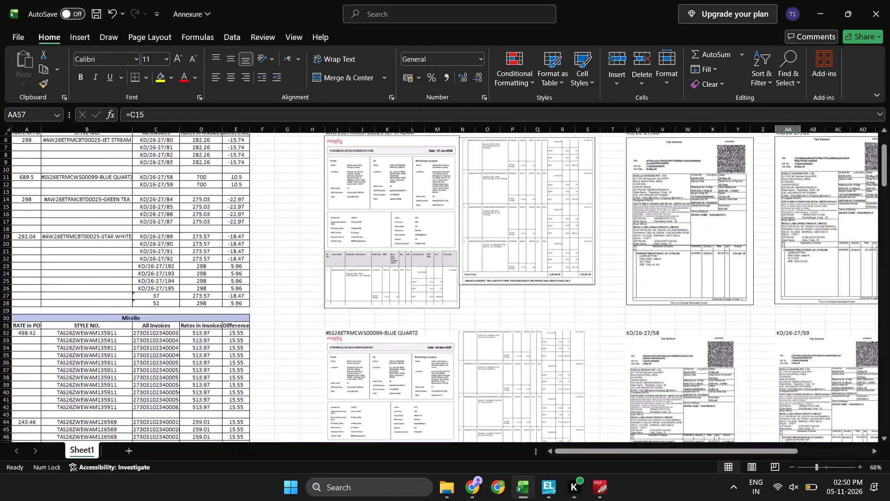
{"action": "scroll", "coordinate": [582, 360], "scroll_direction": "down", "scroll_amount": 2}
{"action": "scroll", "coordinate": [582, 360], "scroll_direction": "up", "scroll_amount": 1}
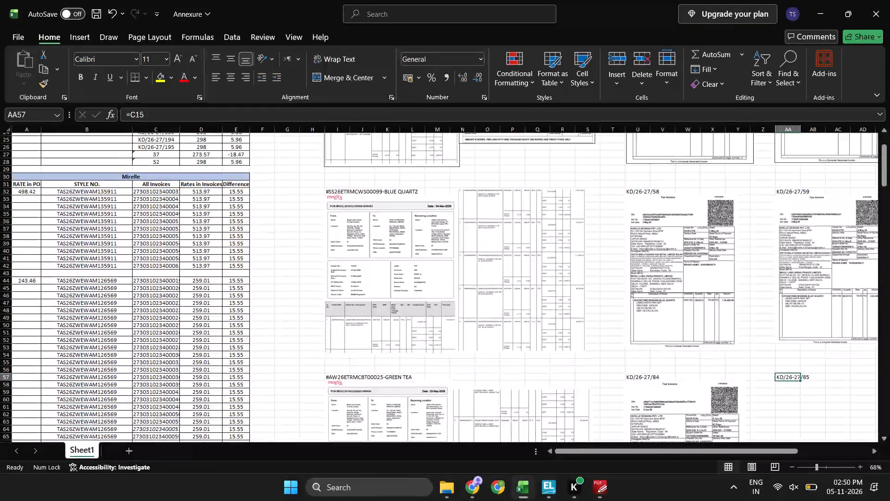
{"action": "scroll", "coordinate": [582, 360], "scroll_direction": "up", "scroll_amount": 1}
{"action": "scroll", "coordinate": [283, 275], "scroll_direction": "down", "scroll_amount": 2}
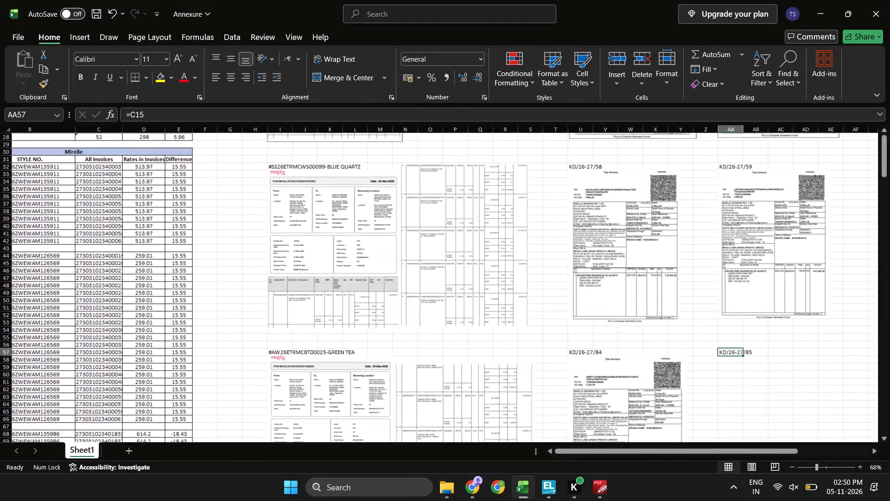
{"action": "scroll", "coordinate": [283, 275], "scroll_direction": "down", "scroll_amount": 1}
Copy the KD/26-27/85 label and search the KOELLE Extracted from Tally folder for that invoice number.
{"action": "key", "text": "ctrl+c"}
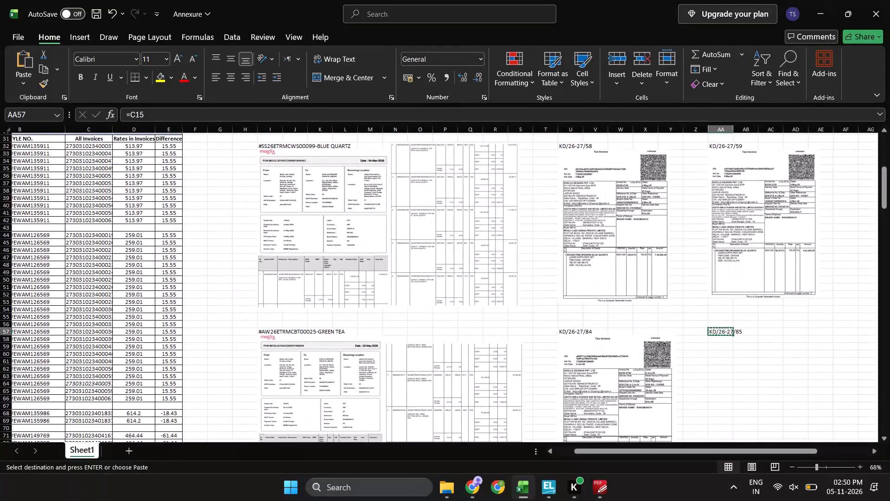
{"action": "key", "text": "alt+Tab"}
{"action": "key", "text": "alt+Tab"}
{"action": "key", "text": "alt+Down"}
{"action": "key", "text": "alt+Left"}
{"action": "key", "text": "alt+Left"}
{"action": "key", "text": "alt+Right"}
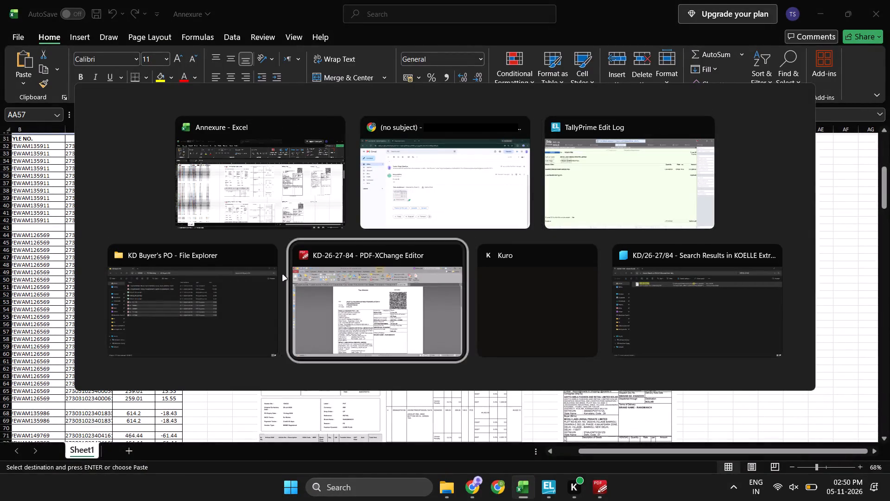
{"action": "key", "text": "alt+Tab"}
{"action": "key", "text": "alt+Tab"}
{"action": "key", "text": "alt+Left"}
{"action": "key", "text": "alt+Down"}
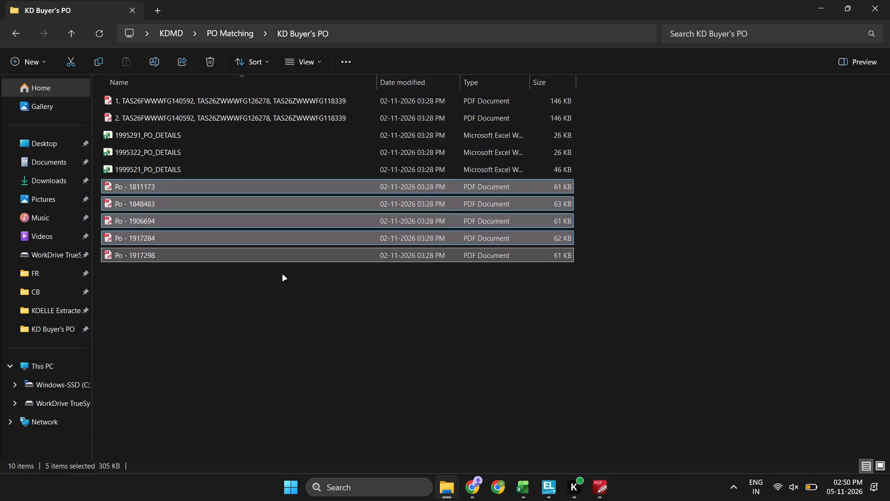
{"action": "key", "text": "alt+Tab"}
{"action": "key", "text": "alt+Tab"}
{"action": "key", "text": "alt+Right"}
{"action": "key", "text": "alt+Down"}
{"action": "key", "text": "alt+Right"}
{"action": "key", "text": "alt+Right"}
{"action": "key", "text": "alt+Down"}
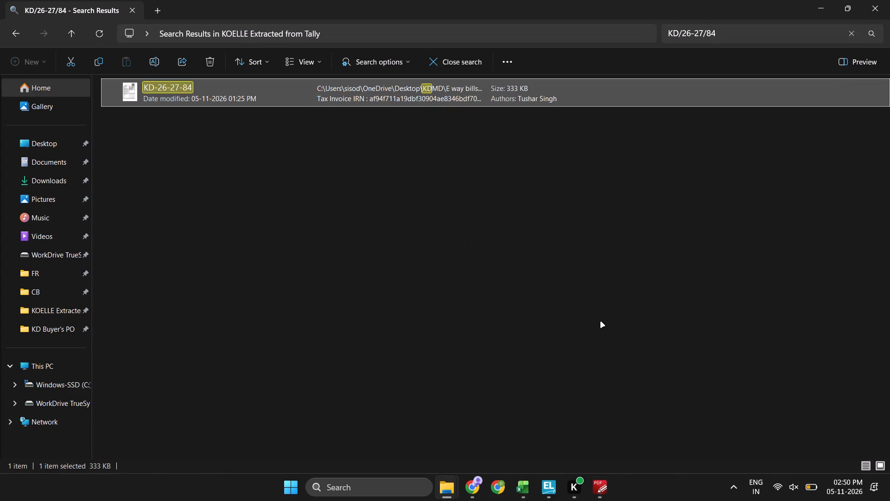
{"action": "left_click", "coordinate": [601, 322]}
{"action": "left_click", "coordinate": [601, 322], "text": "ctrl"}
{"action": "key", "text": "ctrl+f"}
{"action": "key", "text": "ctrl+v"}
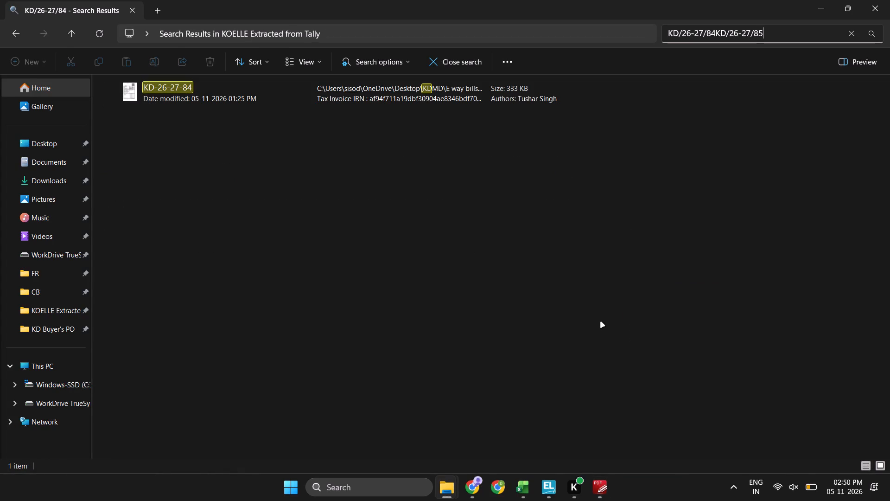
{"action": "key", "text": "ctrl+a"}
{"action": "key", "text": "ctrl+v"}
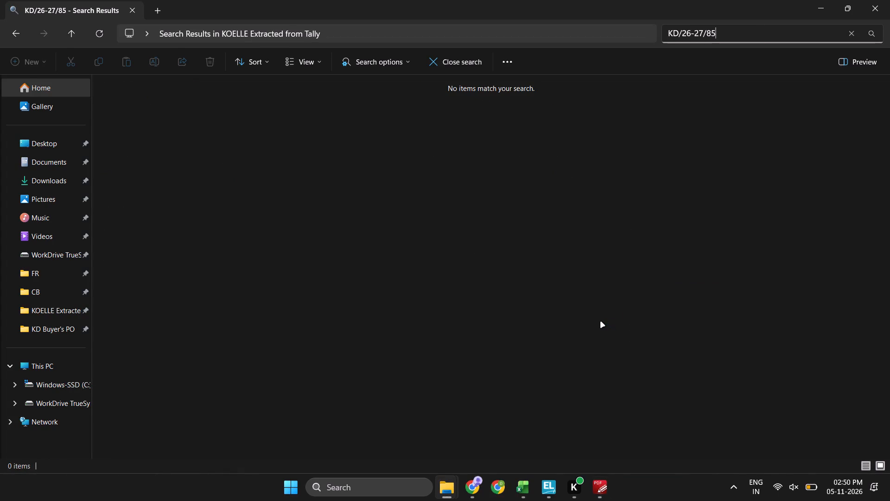
Switch to TallyPrime and close the open Green Tea sales voucher to return to the ledger vouchers list.
{"action": "key", "text": "alt+Tab"}
{"action": "key", "text": "alt+Tab"}
{"action": "key", "text": "alt+Down"}
{"action": "key", "text": "alt+Left"}
{"action": "key", "text": "alt+Right"}
{"action": "key", "text": "Escape"}
{"action": "key", "text": "Escape"}
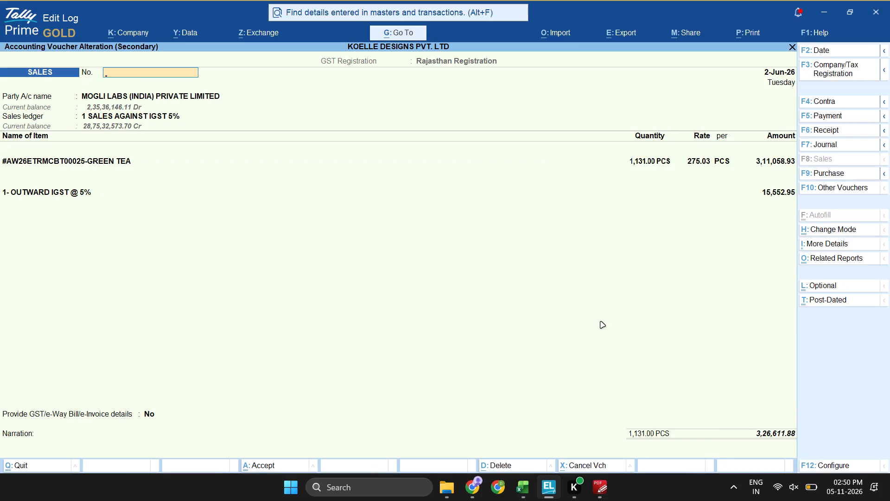
{"action": "key", "text": "Escape"}
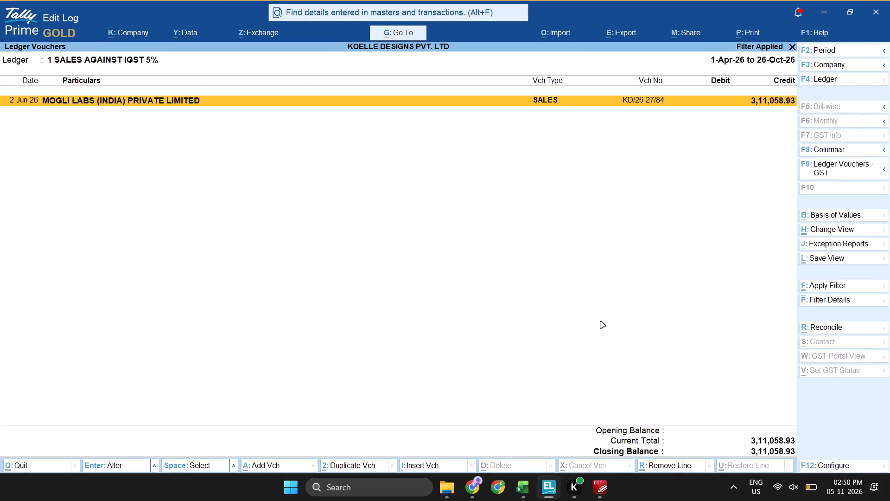
Replace the filter on the 1 SALES AGAINST IGST 5% ledger vouchers with KD/26-27/85 and open that sales voucher.
{"action": "key", "text": "alt+Tab"}
{"action": "key", "text": "alt+Tab"}
{"action": "key", "text": "alt+Tab"}
{"action": "key", "text": "alt+Tab"}
{"action": "key", "text": "alt+Down"}
{"action": "key", "text": "alt+Tab"}
{"action": "key", "text": "alt+Left"}
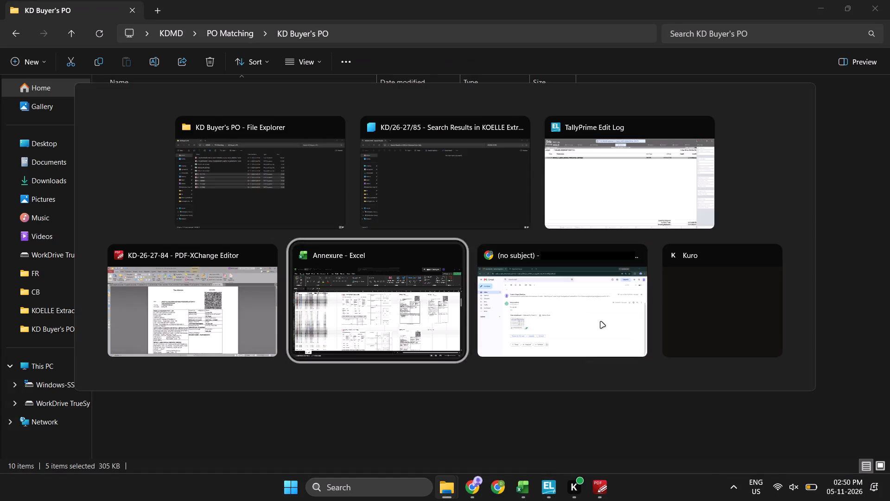
{"action": "key", "text": "Right"}
{"action": "key", "text": "Left"}
{"action": "key", "text": "alt+Tab"}
{"action": "key", "text": "alt+Tab"}
{"action": "key", "text": "alt+Tab"}
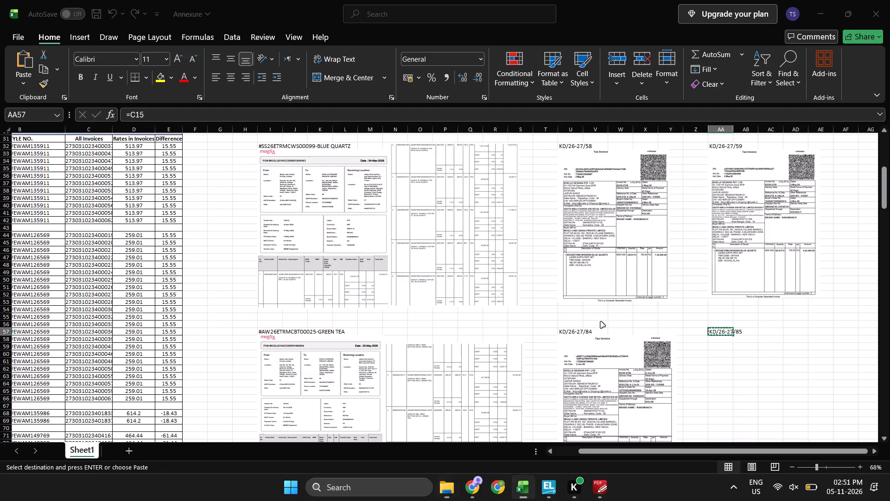
{"action": "key", "text": "alt+Tab"}
{"action": "key", "text": "alt+Left"}
{"action": "key", "text": "alt+Left"}
{"action": "key", "text": "alt+Down"}
{"action": "key", "text": "alt+Left"}
{"action": "key", "text": "alt+Right"}
{"action": "key", "text": "Escape"}
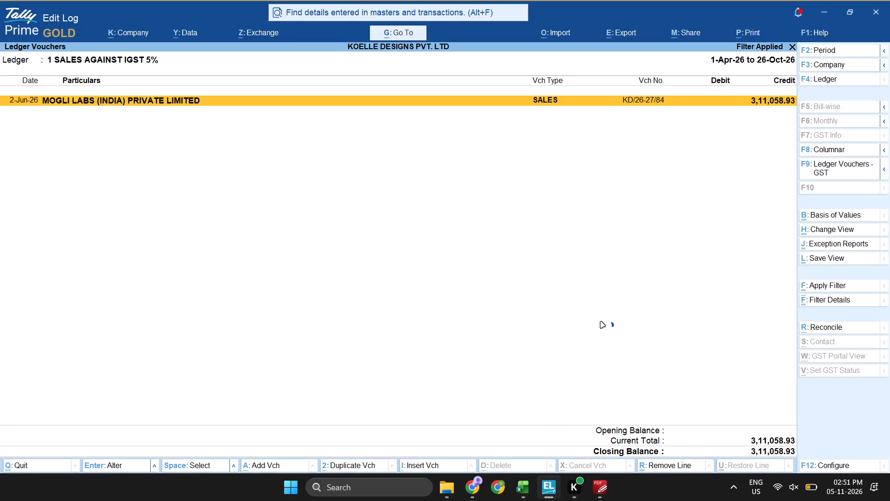
{"action": "key", "text": "ctrl+f"}
{"action": "key", "text": "ctrl+v"}
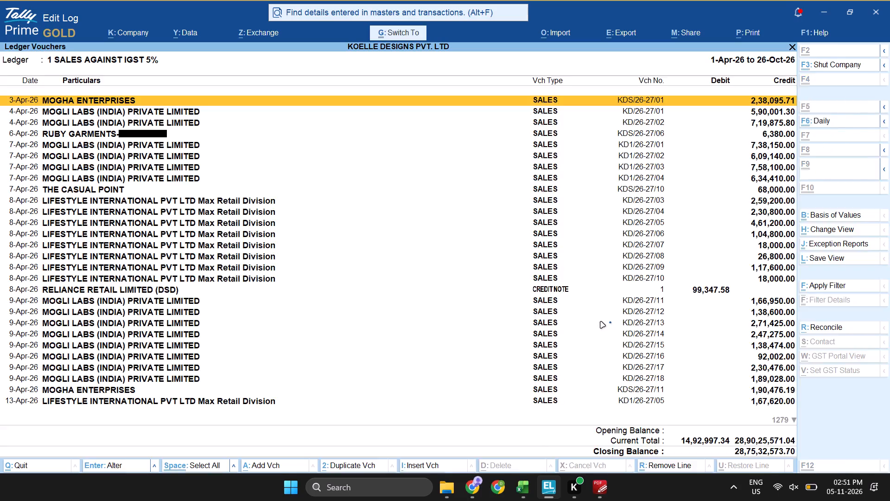
{"action": "key", "text": "Return"}
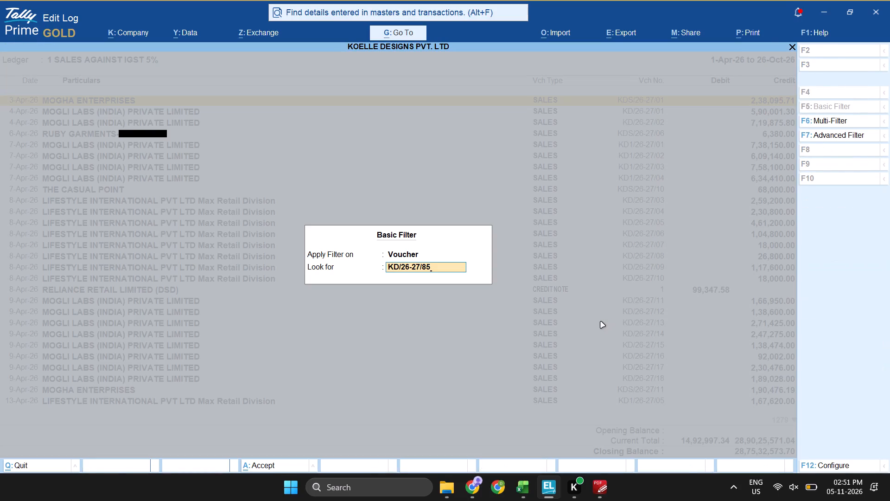
{"action": "key", "text": "Return"}
Print the voucher to a PDF named KD-26-27-85 in the KOELLE Extracted from Tally folder.
{"action": "key", "text": "ctrl+p"}
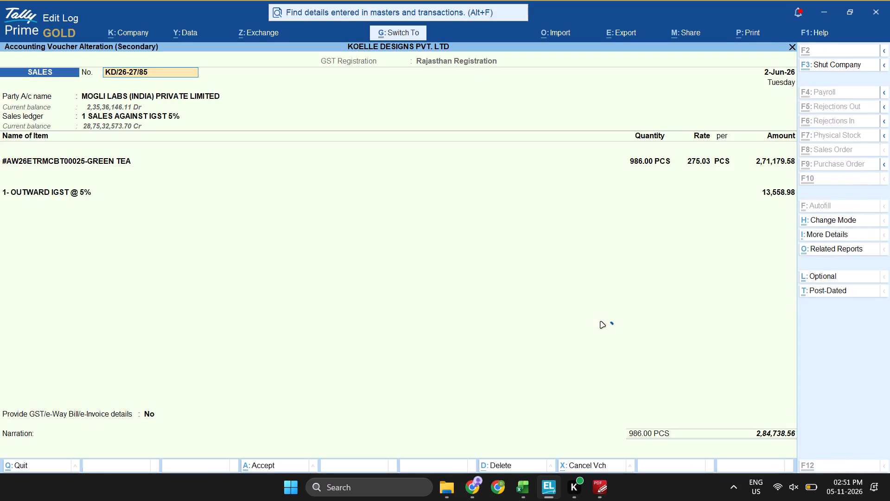
{"action": "key", "text": "p"}
{"action": "key", "text": "ctrl+v"}
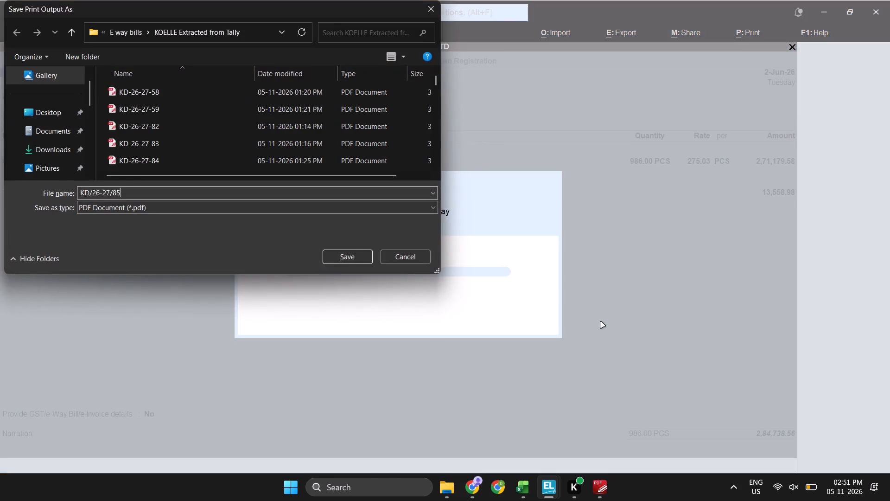
{"action": "key", "text": "Left"}
{"action": "key", "text": "Left"}
{"action": "key", "text": "shift+Left"}
{"action": "key", "text": "minus"}
{"action": "key", "text": "Left"}
{"action": "key", "text": "Left"}
{"action": "key", "text": "Left"}
{"action": "key", "text": "Left"}
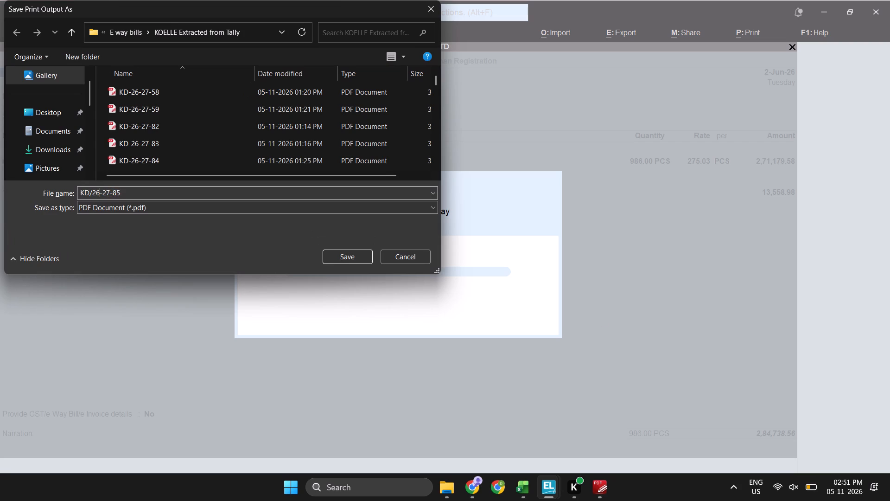
{"action": "key", "text": "Left"}
{"action": "key", "text": "Left"}
{"action": "key", "text": "shift+Left"}
{"action": "key", "text": "minus"}
{"action": "key", "text": "Return"}
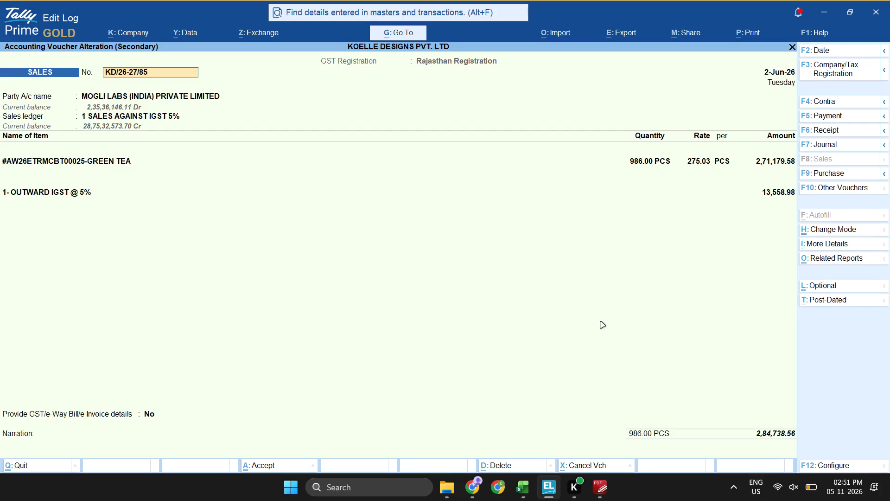
Switch to the folder's KD/26-27/85 search results and open the KD-26-27-85 PDF.
{"action": "key", "text": "alt+Tab"}
{"action": "key", "text": "alt+Tab"}
{"action": "key", "text": "alt+Tab"}
{"action": "key", "text": "alt+Tab"}
{"action": "key", "text": "alt+Down"}
{"action": "key", "text": "alt+Left"}
{"action": "key", "text": "alt+Left"}
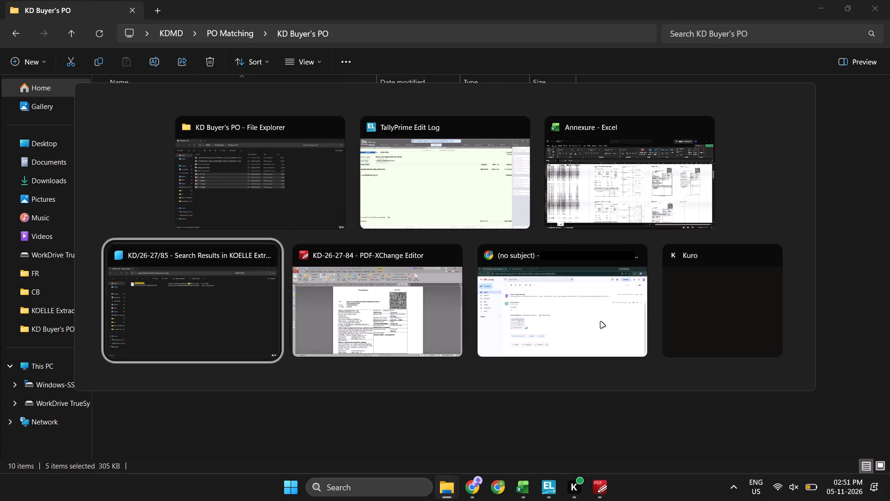
{"action": "left_click", "coordinate": [512, 83]}
{"action": "left_click_drag", "start_coordinate": [512, 83], "coordinate": [623, 266]}
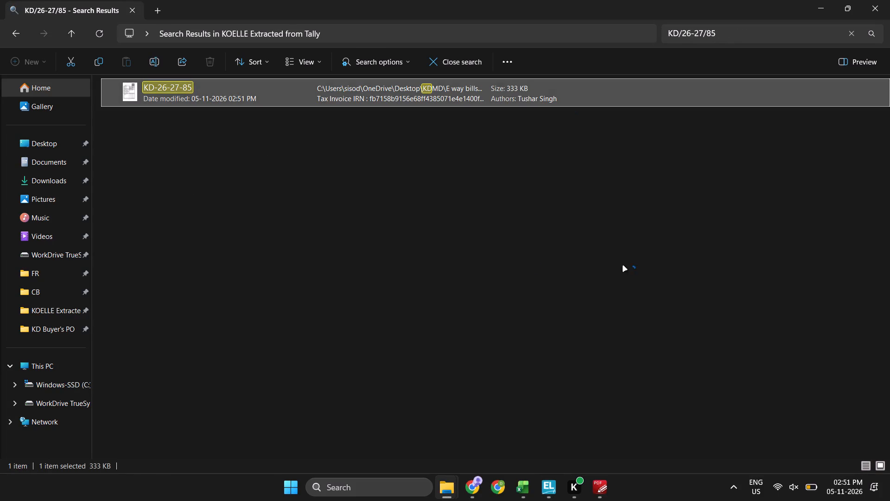
{"action": "left_click_drag", "start_coordinate": [623, 266], "coordinate": [522, 263]}
{"action": "scroll", "coordinate": [522, 263], "scroll_direction": "down", "scroll_amount": 5, "text": "ctrl"}
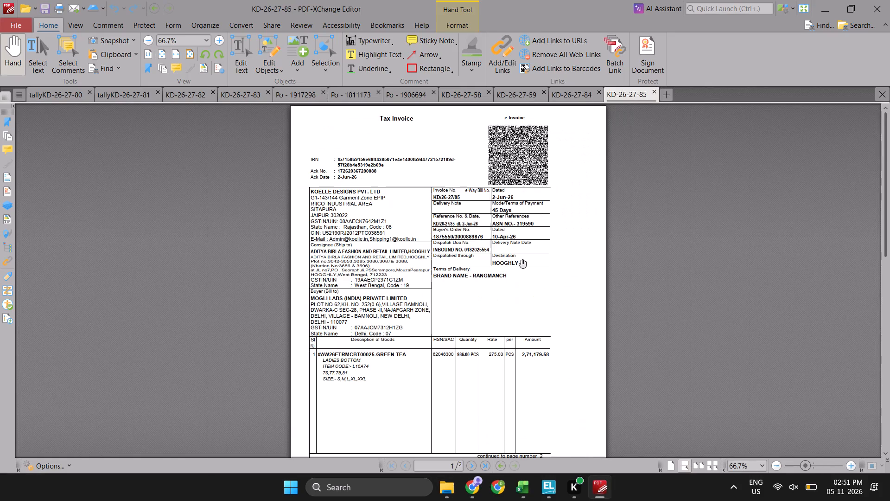
{"action": "scroll", "coordinate": [522, 263], "scroll_direction": "down", "scroll_amount": 1, "text": "ctrl"}
{"action": "key", "text": "Print"}
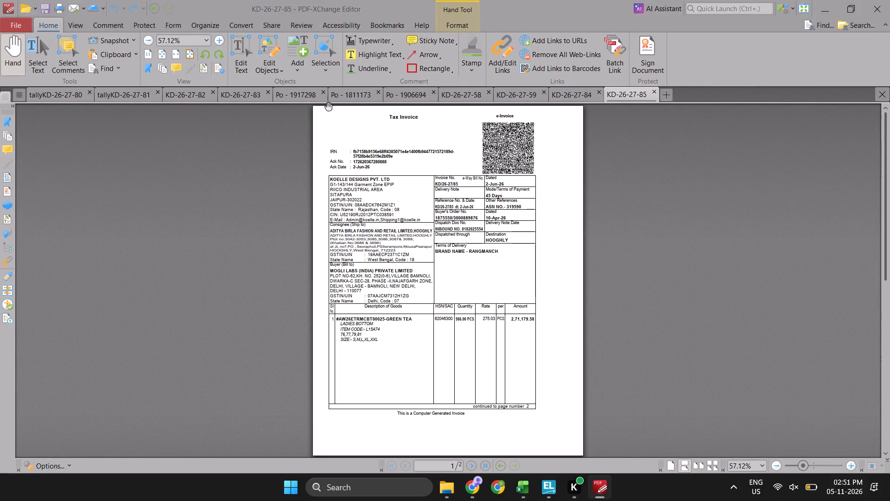
{"action": "left_click_drag", "start_coordinate": [318, 113], "coordinate": [543, 413]}
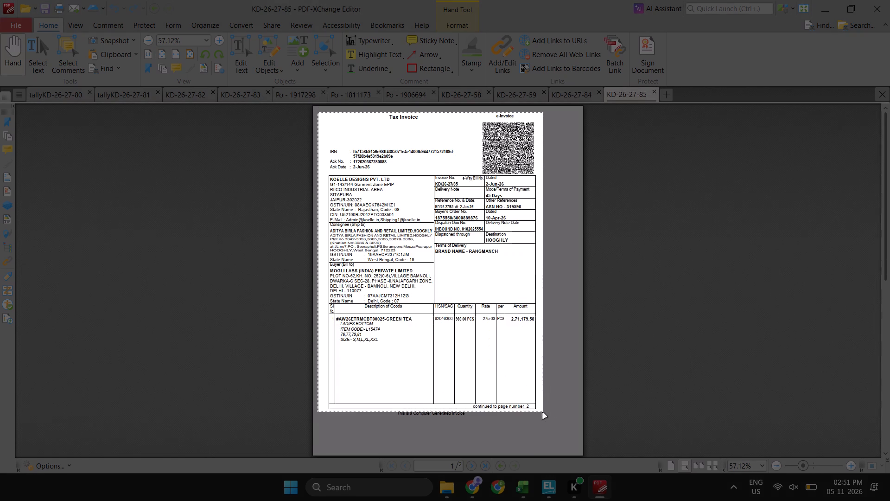
{"action": "left_click_drag", "start_coordinate": [543, 413], "coordinate": [546, 417]}
Paste the captured invoice below the KD/26-27/85 label in the Annexure workbook and shrink it to match the KD/26-27/84 image.
{"action": "key", "text": "alt+Tab"}
{"action": "key", "text": "alt+Tab"}
{"action": "key", "text": "alt+Down"}
{"action": "key", "text": "alt+Left"}
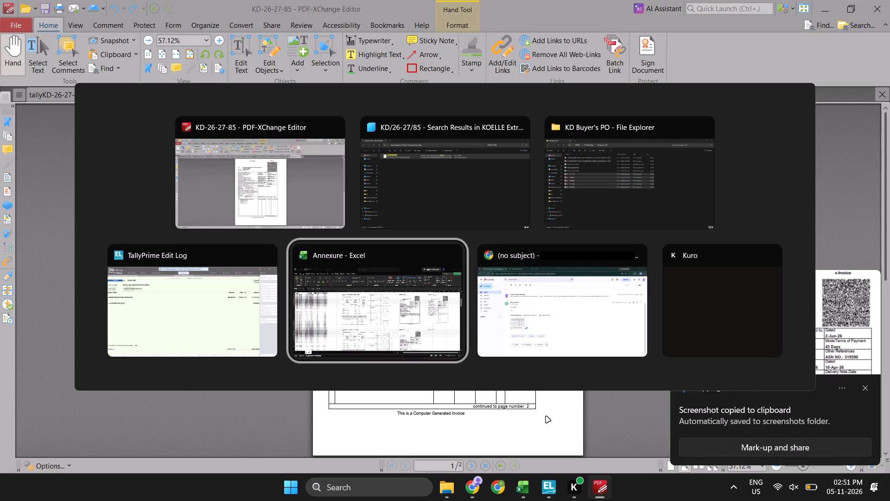
{"action": "key", "text": "alt+Left"}
{"action": "key", "text": "alt+Right"}
{"action": "scroll", "coordinate": [520, 336], "scroll_direction": "down", "scroll_amount": 2}
{"action": "scroll", "coordinate": [520, 336], "scroll_direction": "up", "scroll_amount": 1}
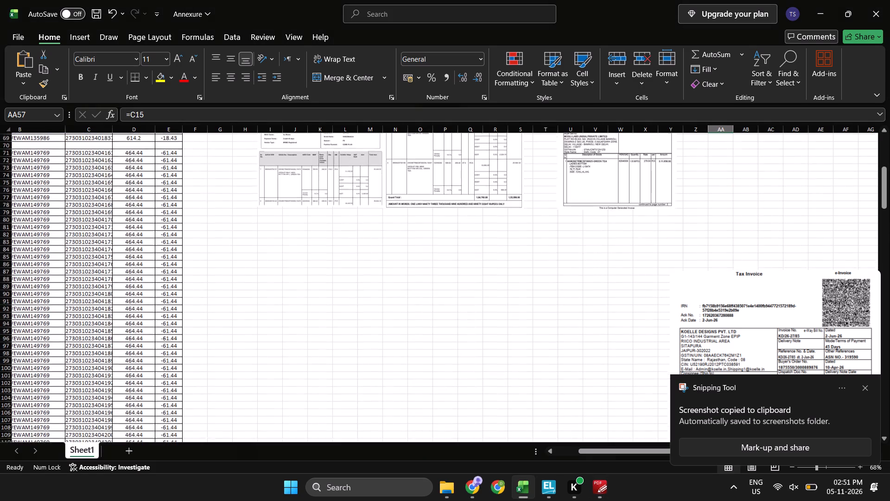
{"action": "scroll", "coordinate": [520, 336], "scroll_direction": "up", "scroll_amount": 1}
{"action": "key", "text": "Down"}
{"action": "key", "text": "ctrl+v"}
{"action": "scroll", "coordinate": [591, 290], "scroll_direction": "left", "scroll_amount": 3}
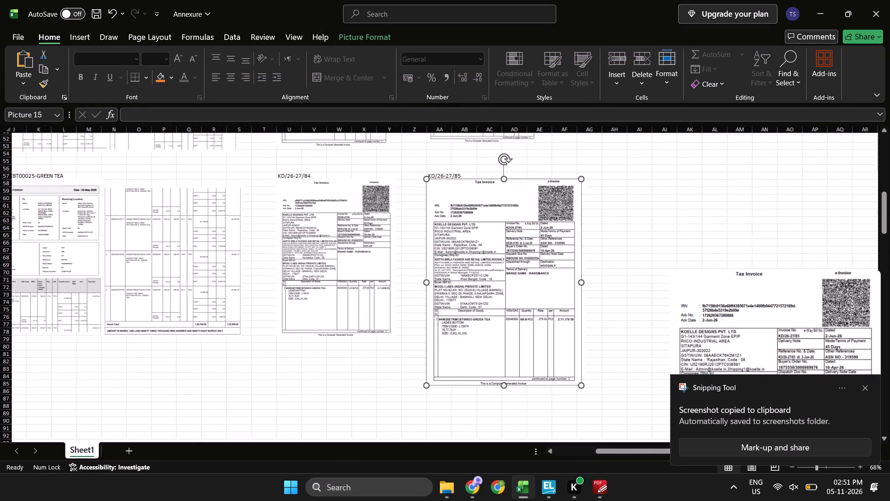
{"action": "left_click_drag", "start_coordinate": [563, 385], "coordinate": [502, 335]}
{"action": "left_click", "coordinate": [654, 273]}
Start a cell-reference formula in column I below the Green Tea purchase order, looking to the Koelle table for its source.
{"action": "scroll", "coordinate": [654, 273], "scroll_direction": "right", "scroll_amount": 2}
{"action": "scroll", "coordinate": [654, 273], "scroll_direction": "up", "scroll_amount": 1}
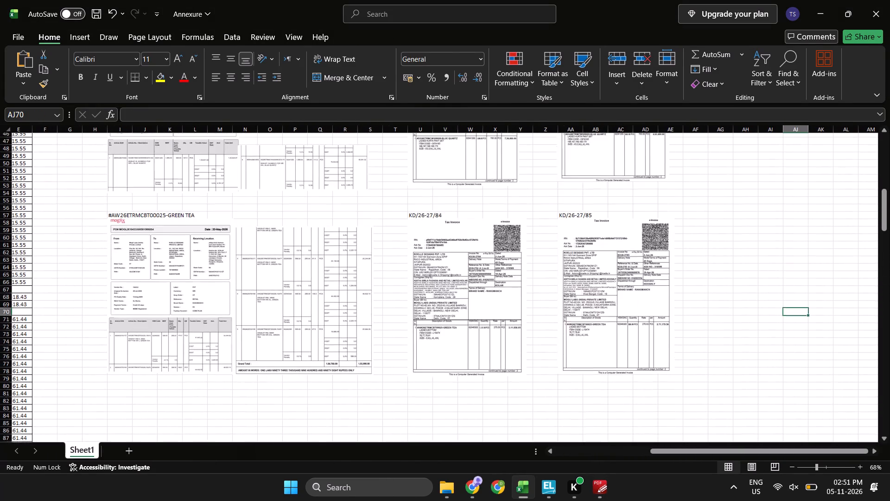
{"action": "scroll", "coordinate": [654, 273], "scroll_direction": "up", "scroll_amount": 3}
{"action": "scroll", "coordinate": [654, 273], "scroll_direction": "down", "scroll_amount": 2}
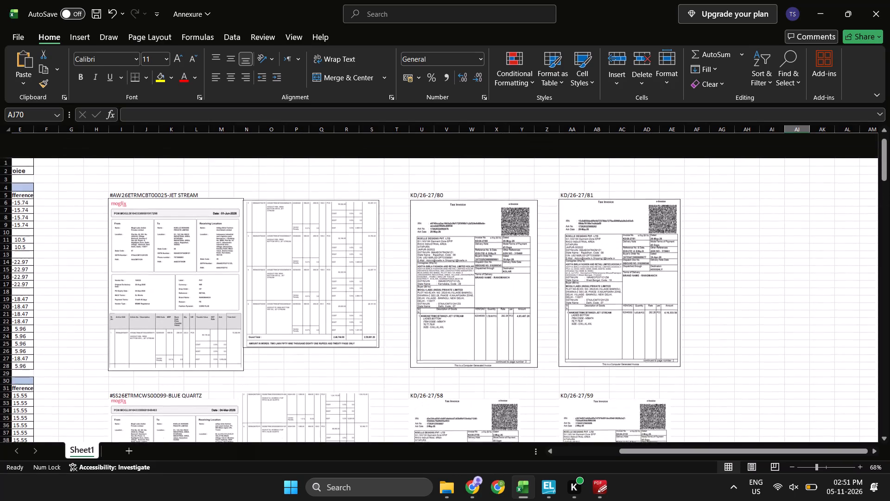
{"action": "scroll", "coordinate": [654, 273], "scroll_direction": "down", "scroll_amount": 3}
{"action": "scroll", "coordinate": [326, 283], "scroll_direction": "right", "scroll_amount": 1}
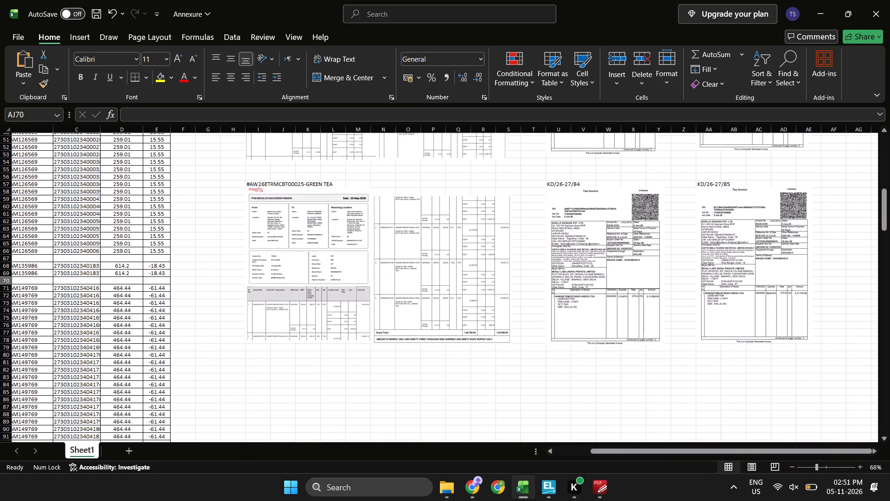
{"action": "left_click", "coordinate": [260, 364]}
{"action": "key", "text": "equal"}
{"action": "scroll", "coordinate": [260, 364], "scroll_direction": "up", "scroll_amount": 5}
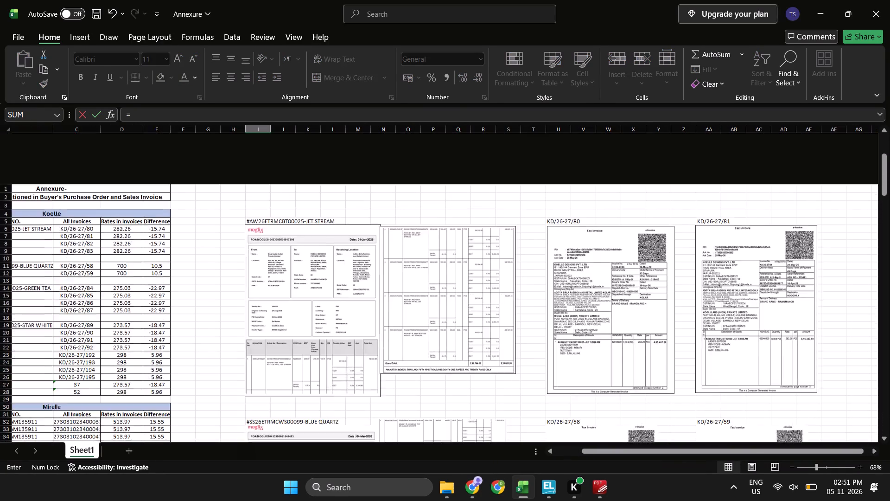
{"action": "scroll", "coordinate": [260, 364], "scroll_direction": "right", "scroll_amount": 1}
{"action": "scroll", "coordinate": [133, 310], "scroll_direction": "right", "scroll_amount": 1}
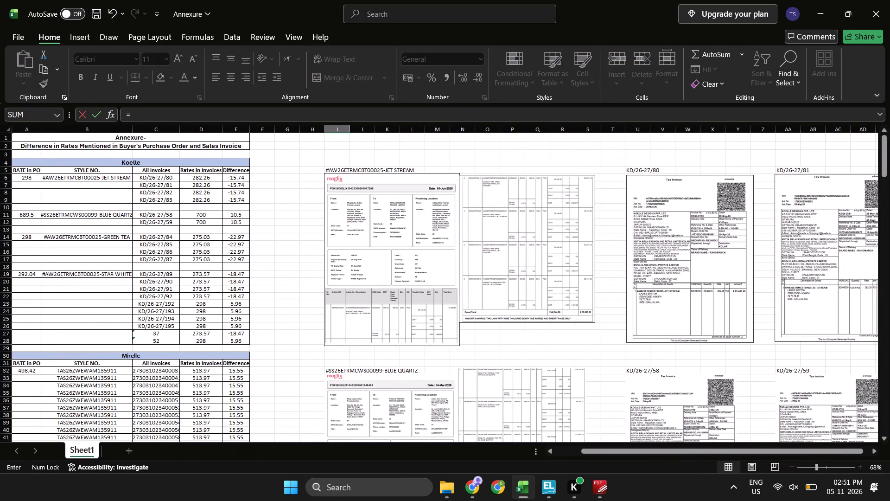
Complete the formula in I81 so it references the Star White style number in B19 of the Koelle table.
{"action": "left_click", "coordinate": [106, 278]}
{"action": "key", "text": "Up"}
{"action": "key", "text": "Left"}
{"action": "key", "text": "Left"}
{"action": "key", "text": "Return"}
{"action": "key", "text": "Up"}
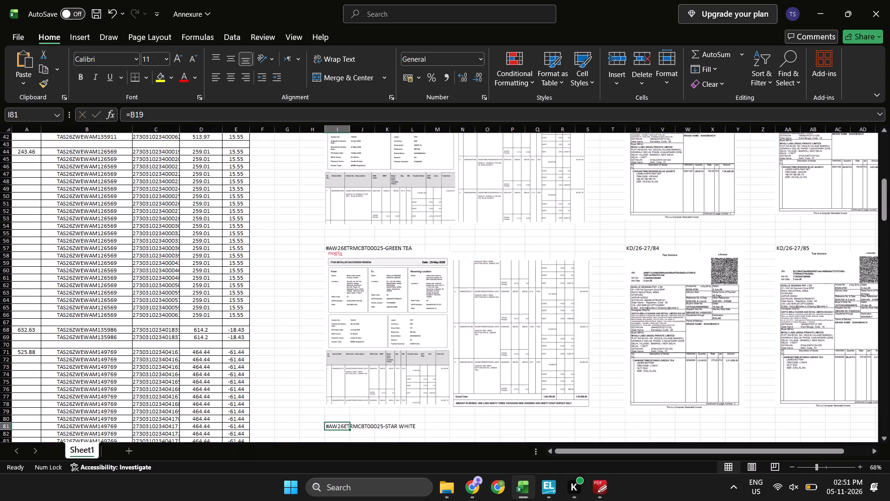
Label U81, in the Star White row, with a formula referencing the KD/26-27/89 invoice number in C19.
{"action": "key", "text": "Right"}
{"action": "key", "text": "Right"}
{"action": "key", "text": "Right"}
{"action": "key", "text": "Right"}
{"action": "key", "text": "Right"}
{"action": "key", "text": "Right"}
{"action": "key", "text": "Right"}
{"action": "key", "text": "Right"}
{"action": "key", "text": "Right"}
{"action": "key", "text": "Right"}
{"action": "key", "text": "Right"}
{"action": "key", "text": "Right"}
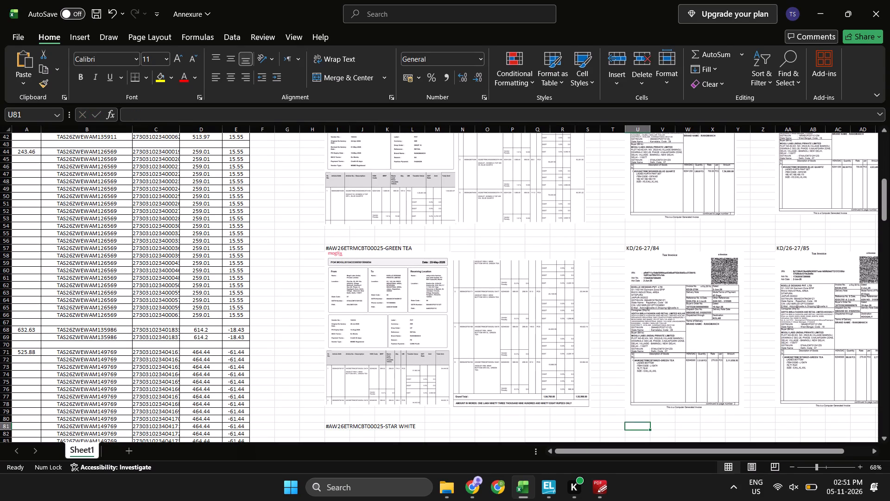
{"action": "key", "text": "equal"}
{"action": "scroll", "coordinate": [179, 246], "scroll_direction": "up", "scroll_amount": 1}
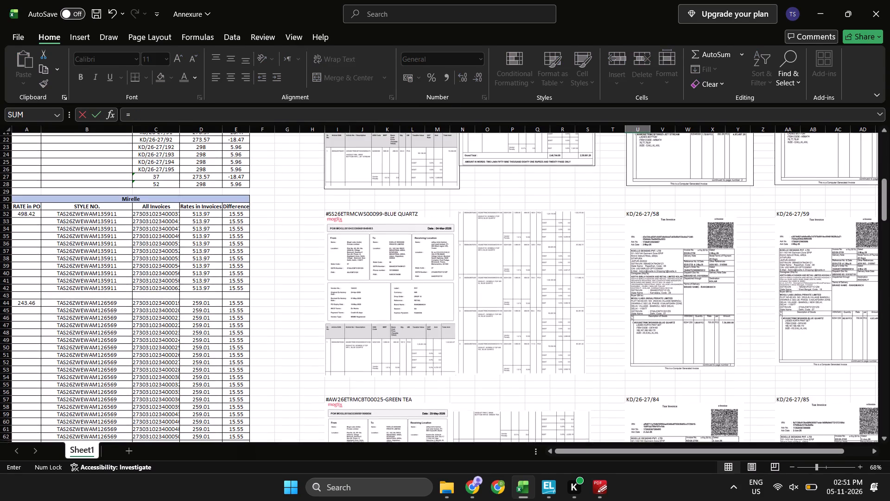
{"action": "scroll", "coordinate": [179, 246], "scroll_direction": "up", "scroll_amount": 1}
{"action": "left_click", "coordinate": [179, 246]}
{"action": "scroll", "coordinate": [179, 246], "scroll_direction": "up", "scroll_amount": 1}
{"action": "left_click", "coordinate": [153, 213]}
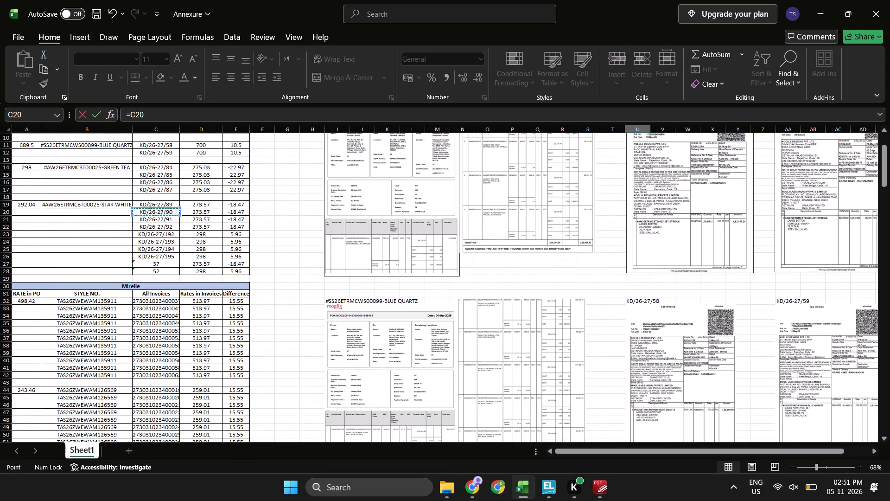
{"action": "key", "text": "Up"}
{"action": "key", "text": "Return"}
{"action": "key", "text": "Up"}
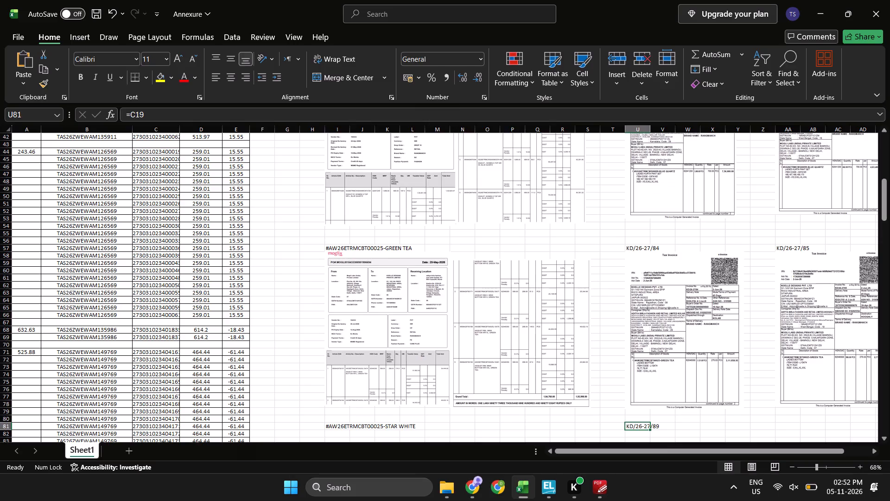
Label AA81 with a formula referencing C20, the KD/26-27/90 invoice number.
{"action": "key", "text": "Right"}
{"action": "key", "text": "Right"}
{"action": "key", "text": "Right"}
{"action": "key", "text": "Right"}
{"action": "key", "text": "Right"}
{"action": "key", "text": "Right"}
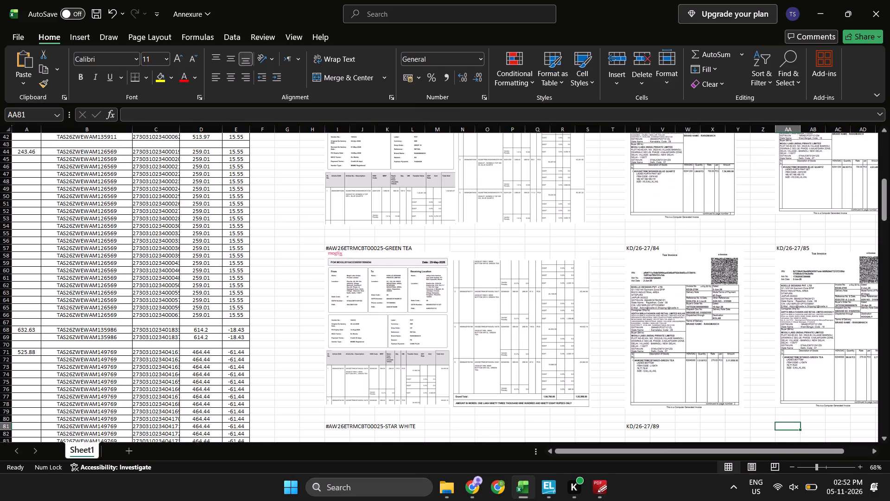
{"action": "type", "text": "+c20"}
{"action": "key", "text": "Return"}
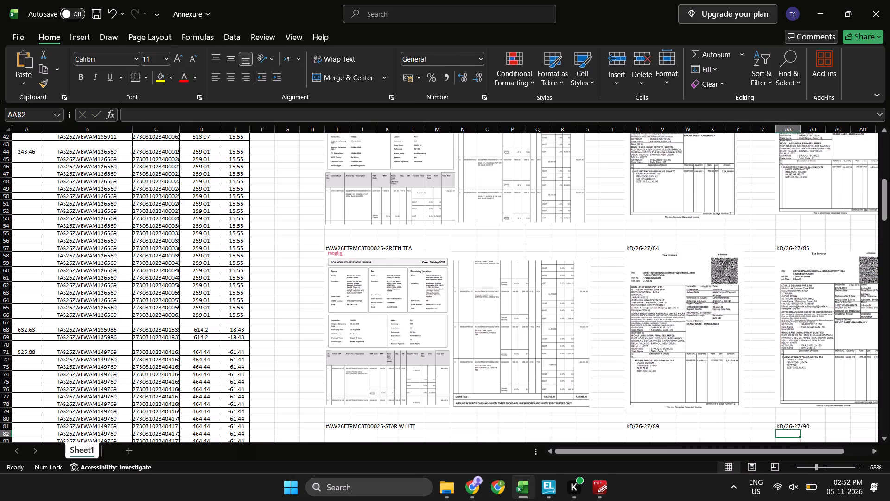
Copy the KD/26-27/89 label cell in the Star White row.
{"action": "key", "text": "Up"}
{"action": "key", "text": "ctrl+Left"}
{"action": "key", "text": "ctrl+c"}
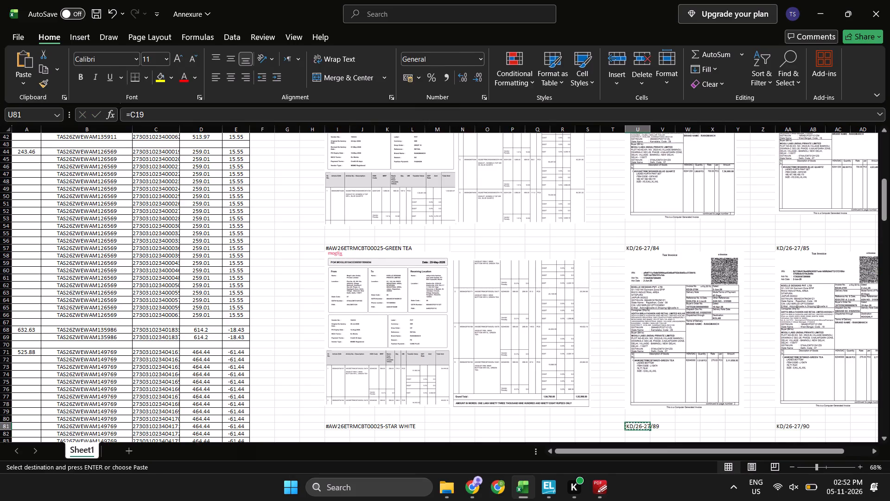
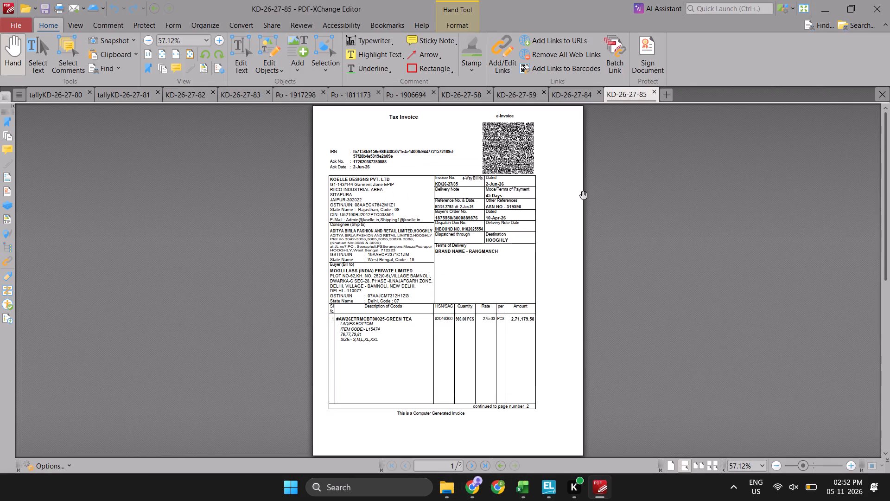
Close the purchase order PDFs Po - 1811173, Po - 1906694 and Po - 1917298, and exit the PDF editor with the invoices still open.
{"action": "key", "text": "ctrl+Tab"}
{"action": "key", "text": "ctrl+Tab"}
{"action": "key", "text": "ctrl+Tab"}
{"action": "key", "text": "ctrl+Tab"}
{"action": "key", "text": "ctrl+Tab"}
{"action": "key", "text": "ctrl+Tab"}
{"action": "key", "text": "ctrl+shift+Tab"}
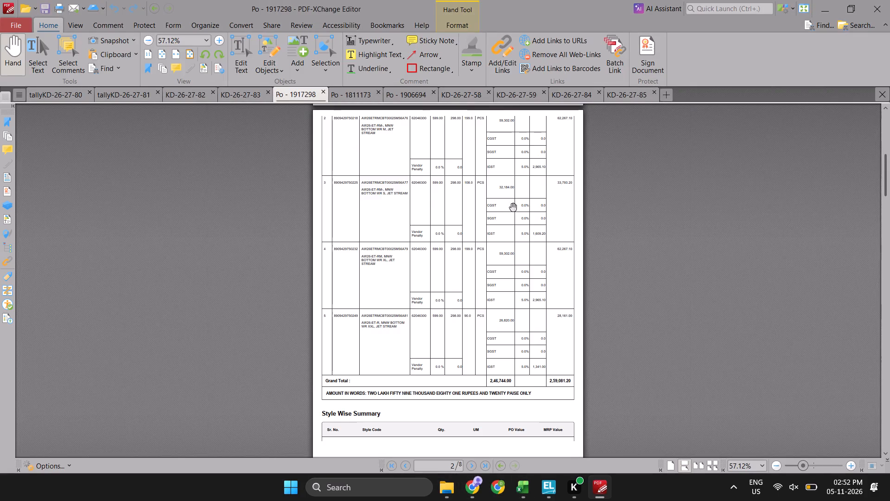
{"action": "scroll", "coordinate": [432, 265], "scroll_direction": "up", "scroll_amount": 5, "text": "ctrl"}
{"action": "key", "text": "ctrl+Tab"}
{"action": "scroll", "coordinate": [432, 265], "scroll_direction": "up", "scroll_amount": 2, "text": "ctrl"}
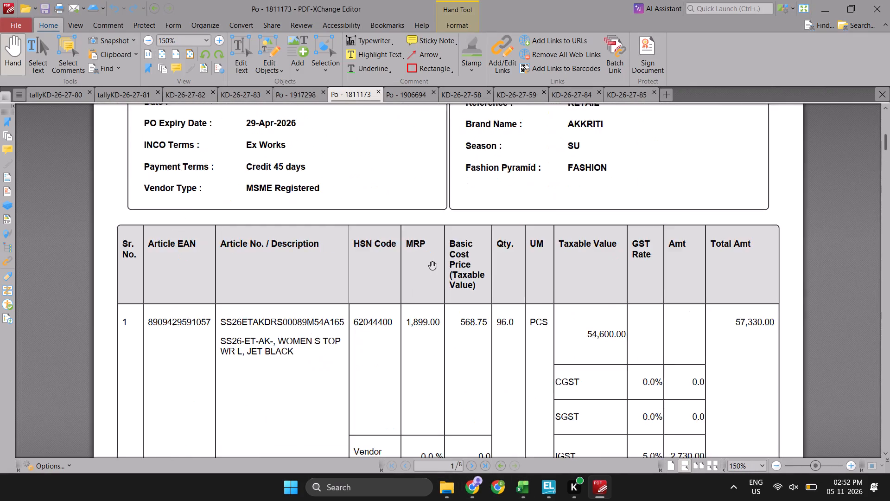
{"action": "key", "text": "ctrl+w"}
{"action": "key", "text": "ctrl+Tab"}
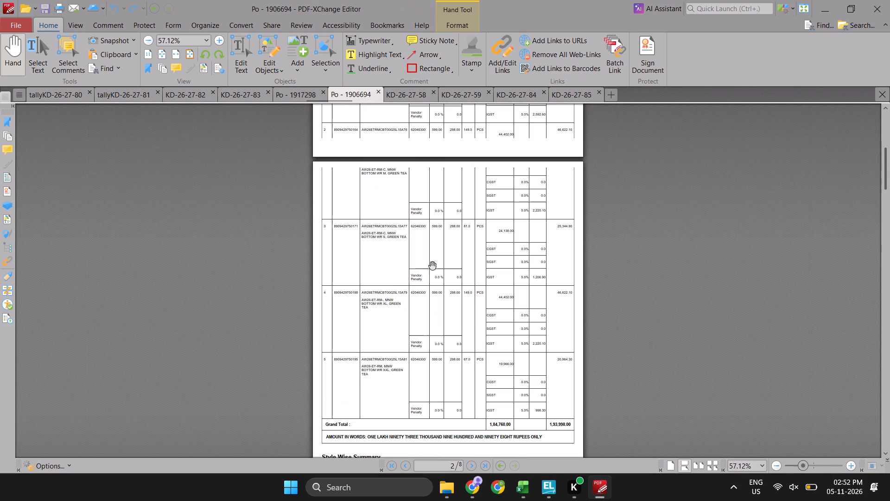
{"action": "scroll", "coordinate": [391, 280], "scroll_direction": "up", "scroll_amount": 6, "text": "ctrl"}
{"action": "key", "text": "ctrl+w"}
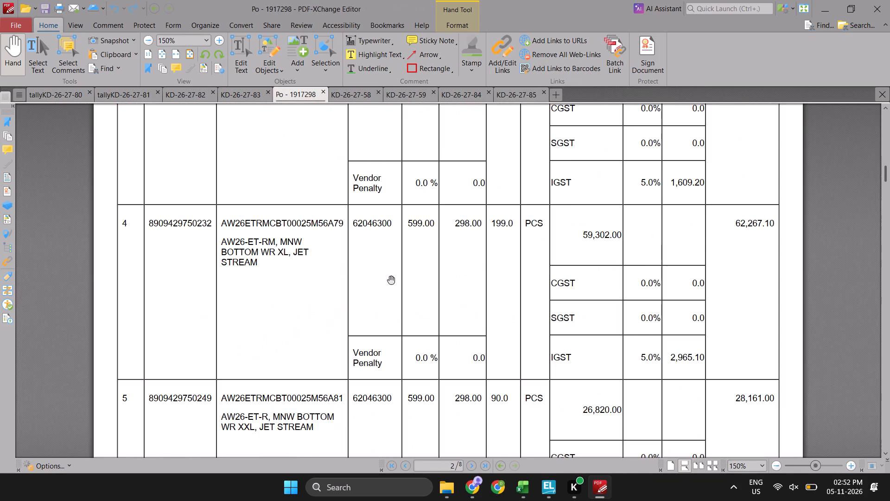
{"action": "key", "text": "ctrl+w"}
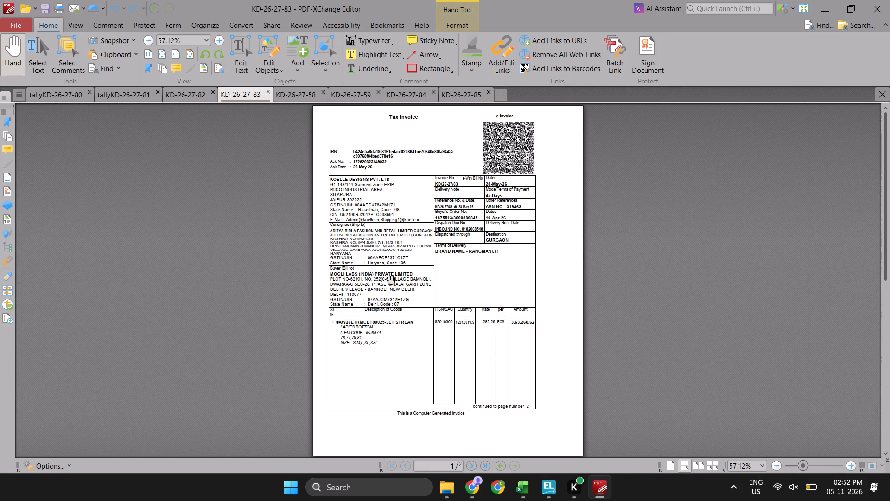
{"action": "left_click", "coordinate": [889, 0]}
Switch to the TallyPrime Edit Log window.
{"action": "key", "text": "alt+Tab"}
{"action": "key", "text": "alt+Tab"}
{"action": "key", "text": "alt+Down"}
{"action": "key", "text": "alt+Left"}
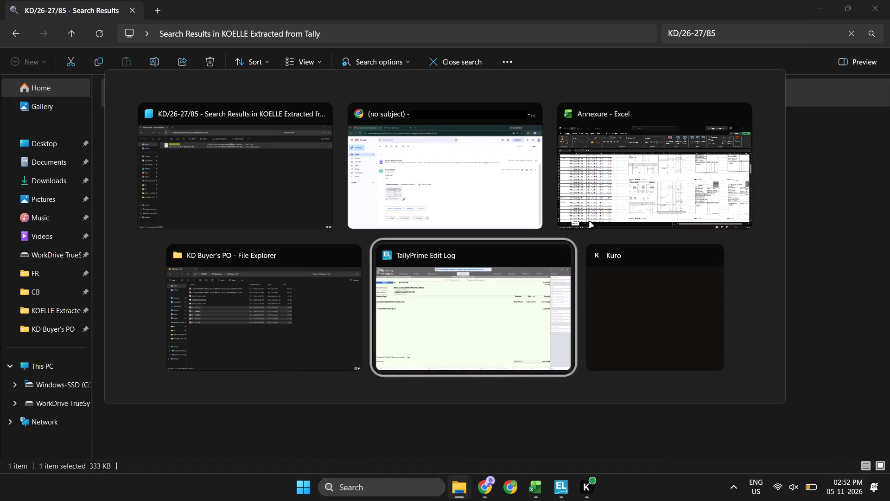
Open the five selected Po PDFs from the KD Buyer's PO folder and bring up Po - 1917284.
{"action": "key", "text": "alt+Left"}
{"action": "key", "text": "Return"}
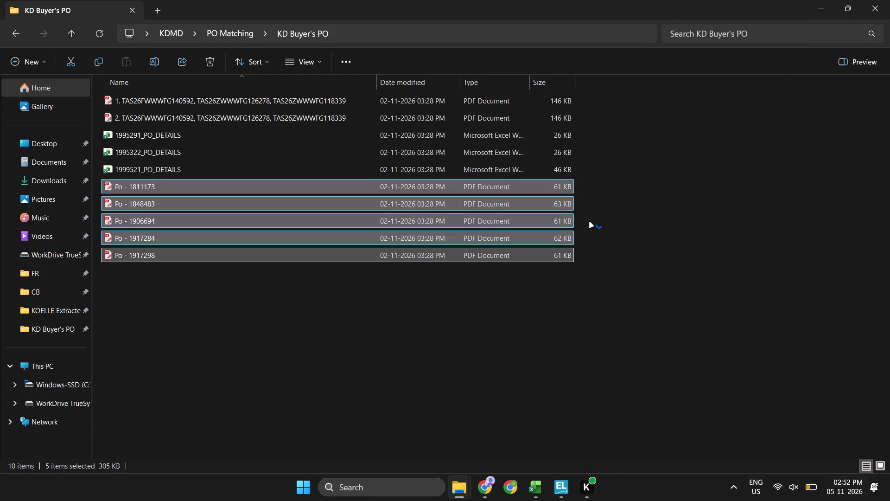
{"action": "key", "text": "ctrl+Tab"}
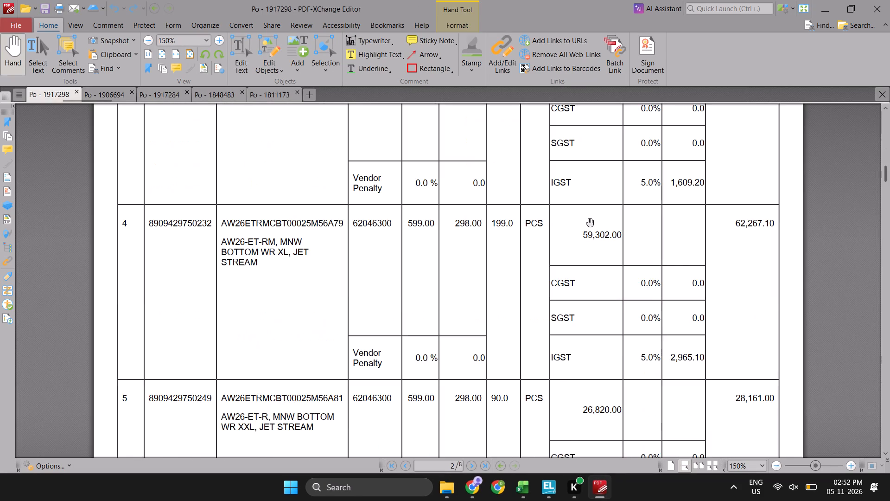
{"action": "key", "text": "ctrl+Tab"}
{"action": "key", "text": "ctrl+Tab"}
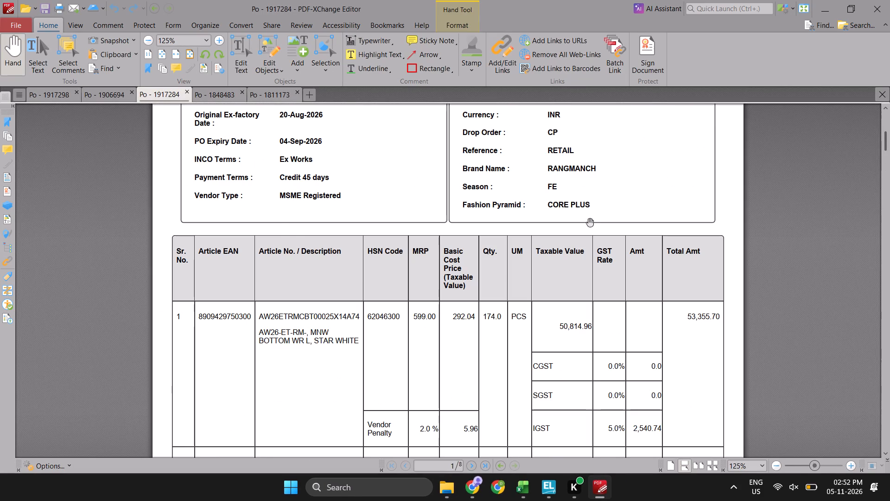
Capture a screenshot of Po - 1917284's first page with the whole page in view.
{"action": "scroll", "coordinate": [590, 222], "scroll_direction": "down", "scroll_amount": 4, "text": "ctrl"}
{"action": "scroll", "coordinate": [590, 222], "scroll_direction": "up", "scroll_amount": 2}
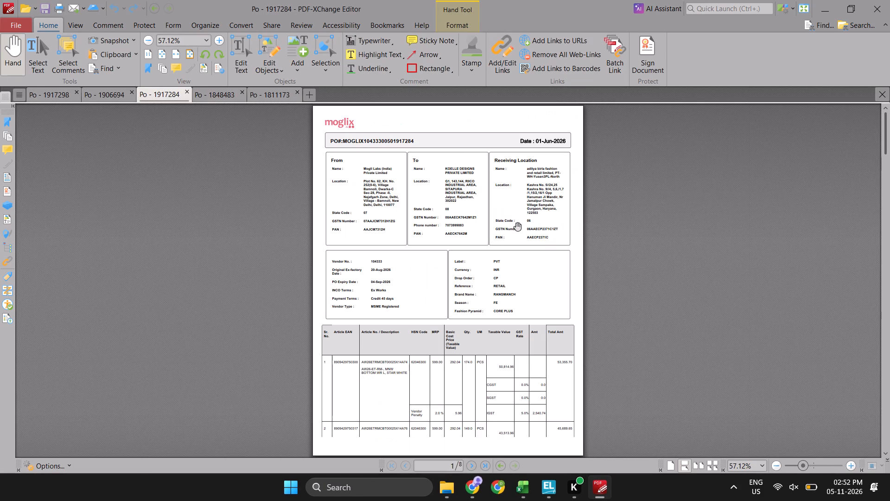
{"action": "key", "text": "Print"}
{"action": "left_click_drag", "start_coordinate": [318, 118], "coordinate": [527, 376]}
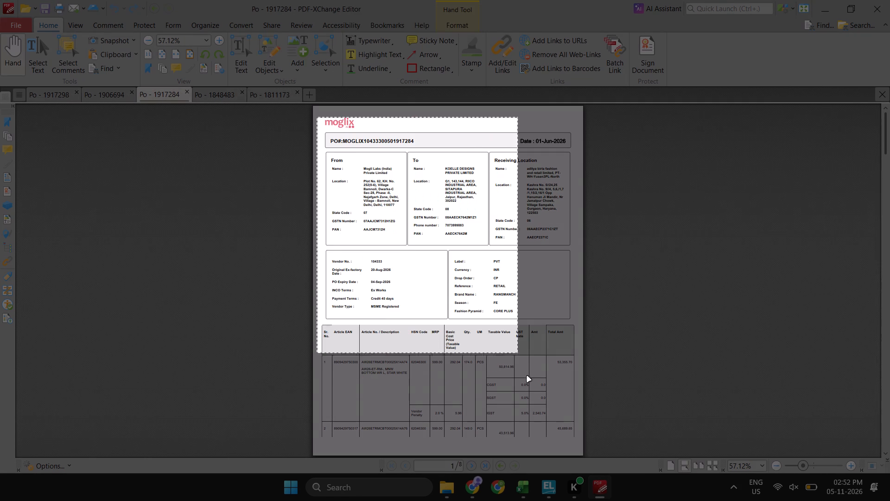
{"action": "left_click_drag", "start_coordinate": [527, 376], "coordinate": [578, 444]}
Paste the captured page into the Annexure workbook below the #AW26ETRMCBT00025-STAR WHITE label and shrink it to match the Green Tea purchase order above.
{"action": "key", "text": "alt+Tab"}
{"action": "key", "text": "alt+Tab"}
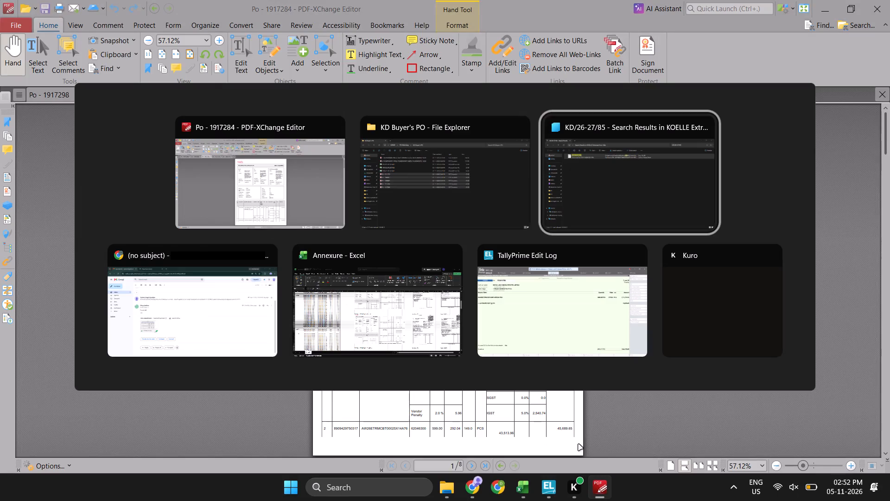
{"action": "key", "text": "alt+Left"}
{"action": "key", "text": "alt+Down"}
{"action": "scroll", "coordinate": [427, 419], "scroll_direction": "down", "scroll_amount": 1}
{"action": "key", "text": "Down"}
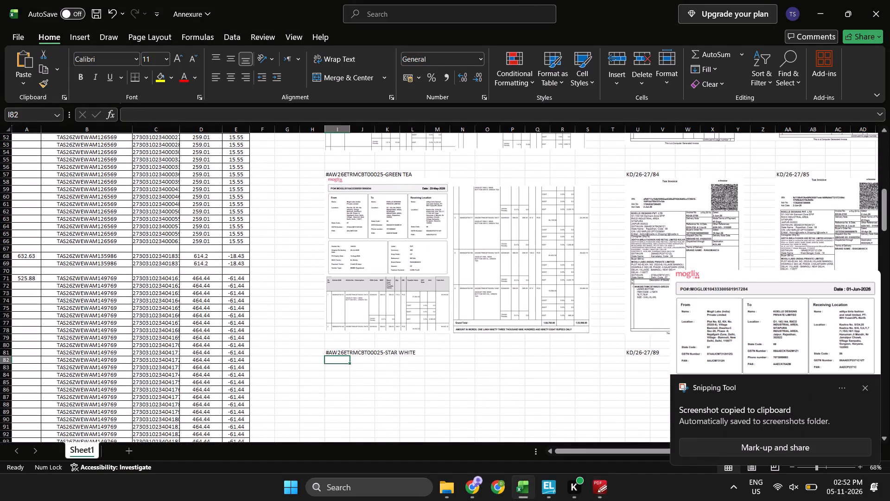
{"action": "key", "text": "ctrl+v"}
{"action": "scroll", "coordinate": [420, 379], "scroll_direction": "down", "scroll_amount": 2}
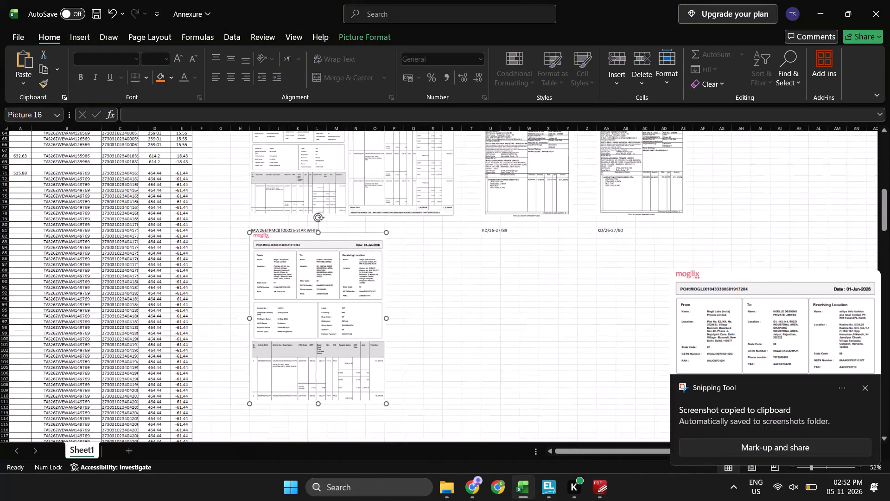
{"action": "left_click_drag", "start_coordinate": [386, 398], "coordinate": [338, 334]}
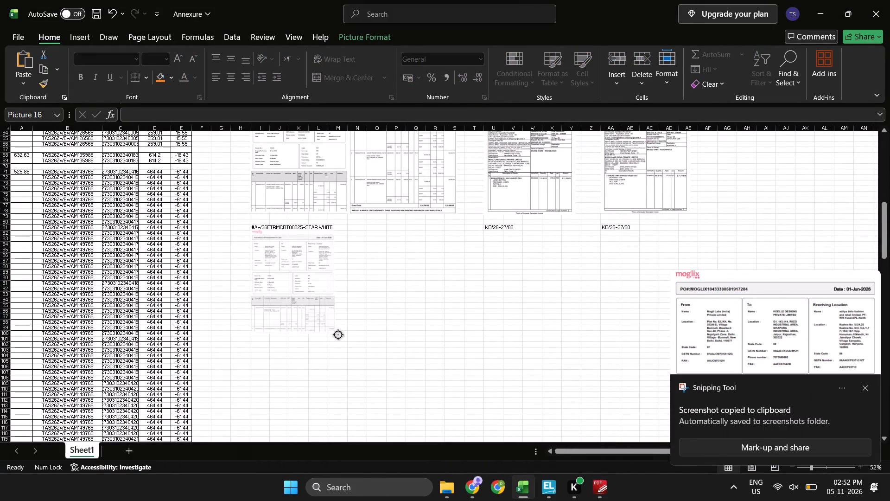
{"action": "left_click_drag", "start_coordinate": [338, 334], "coordinate": [347, 348]}
{"action": "left_click", "coordinate": [455, 339]}
Capture a screenshot of Po - 1917284's second page, from its top through the amount-in-words row.
{"action": "key", "text": "alt+Tab"}
{"action": "key", "text": "alt+Tab"}
{"action": "key", "text": "alt+Left"}
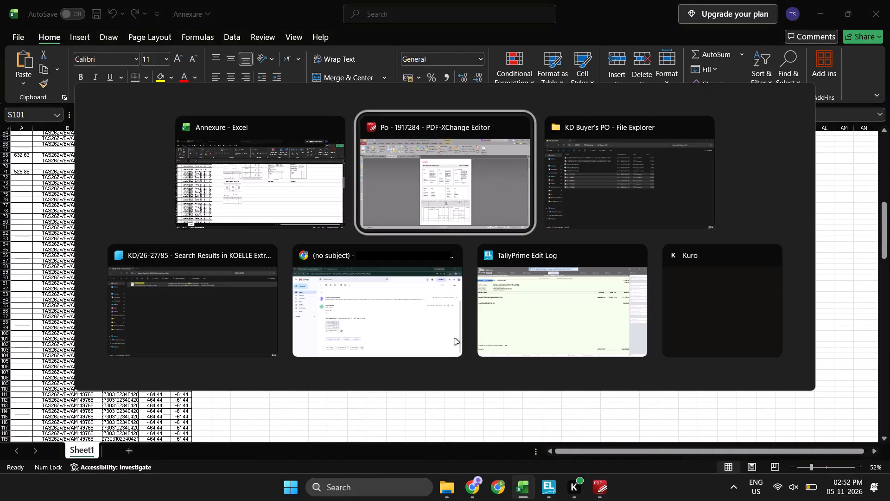
{"action": "scroll", "coordinate": [464, 313], "scroll_direction": "down", "scroll_amount": 2}
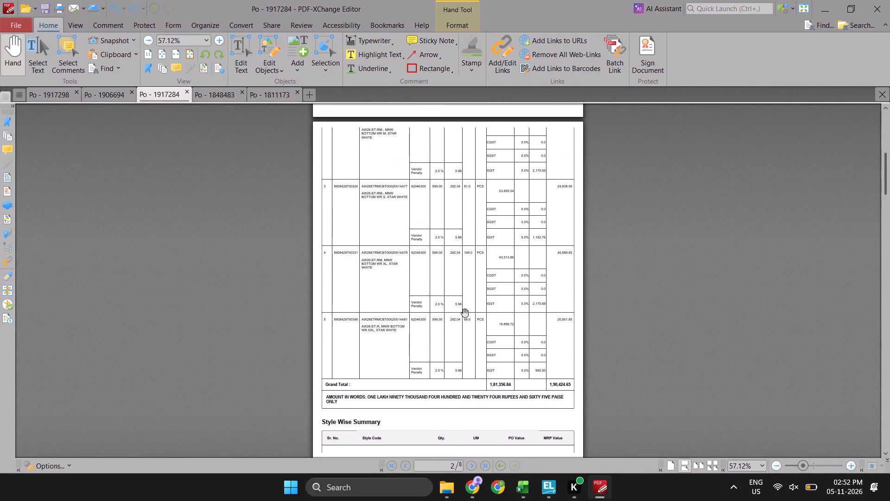
{"action": "key", "text": "Print"}
{"action": "left_click_drag", "start_coordinate": [315, 124], "coordinate": [551, 337]}
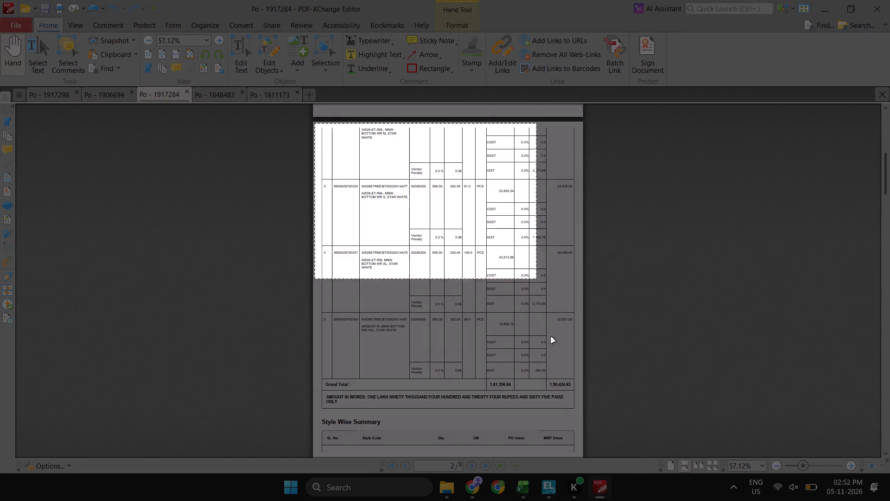
{"action": "left_click_drag", "start_coordinate": [551, 337], "coordinate": [577, 412]}
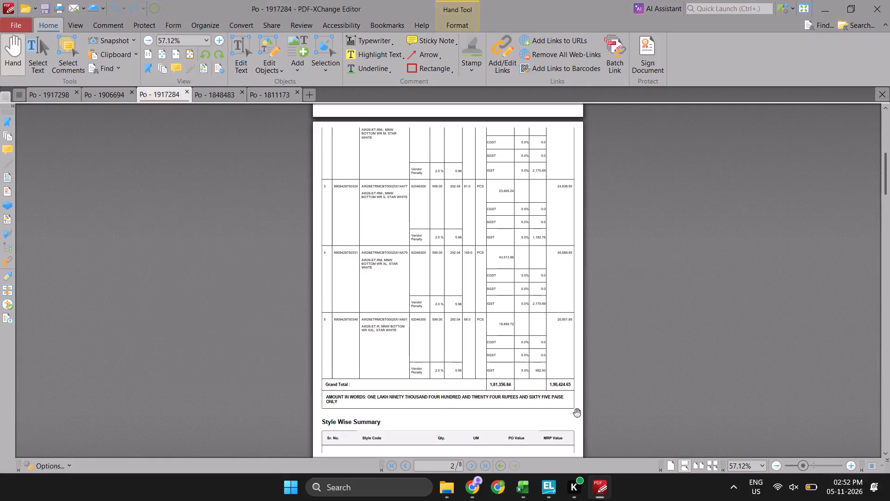
Paste the second-page capture at N81 beside the Star White first page and shrink and align it to match that image.
{"action": "key", "text": "alt+Tab"}
{"action": "key", "text": "Left"}
{"action": "key", "text": "Up"}
{"action": "key", "text": "Left"}
{"action": "key", "text": "Up"}
{"action": "key", "text": "Left"}
{"action": "key", "text": "Left"}
{"action": "key", "text": "Up"}
{"action": "key", "text": "Left"}
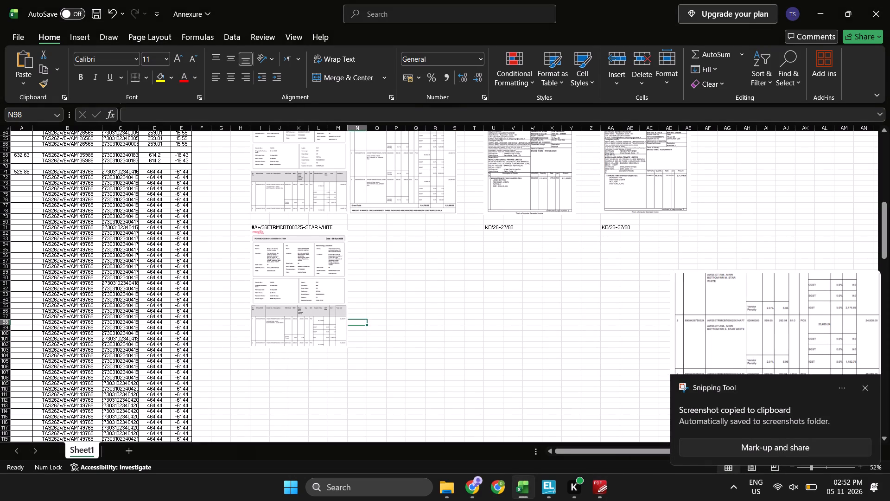
{"action": "key", "text": "Left"}
{"action": "key", "text": "Left"}
{"action": "key", "text": "Left"}
{"action": "key", "text": "Left"}
{"action": "key", "text": "Left"}
{"action": "key", "text": "ctrl+Up"}
{"action": "key", "text": "Right"}
{"action": "key", "text": "Right"}
{"action": "key", "text": "Right"}
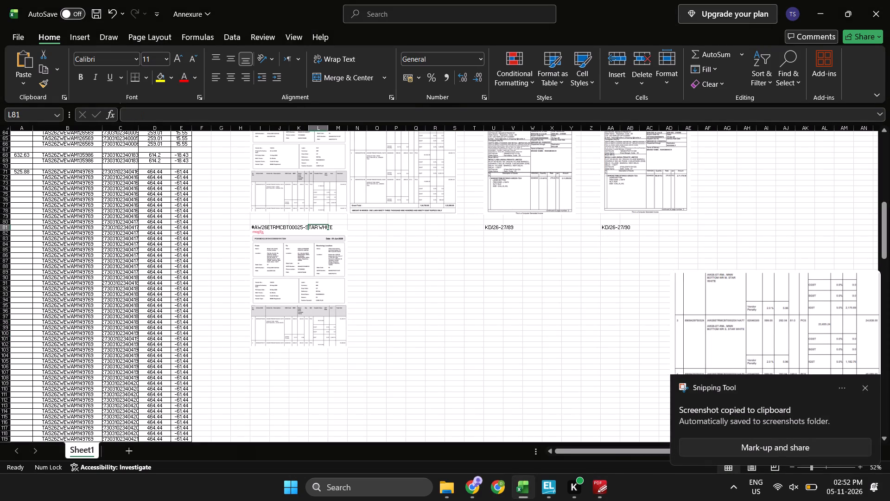
{"action": "key", "text": "Right"}
{"action": "key", "text": "Right"}
{"action": "key", "text": "ctrl+v"}
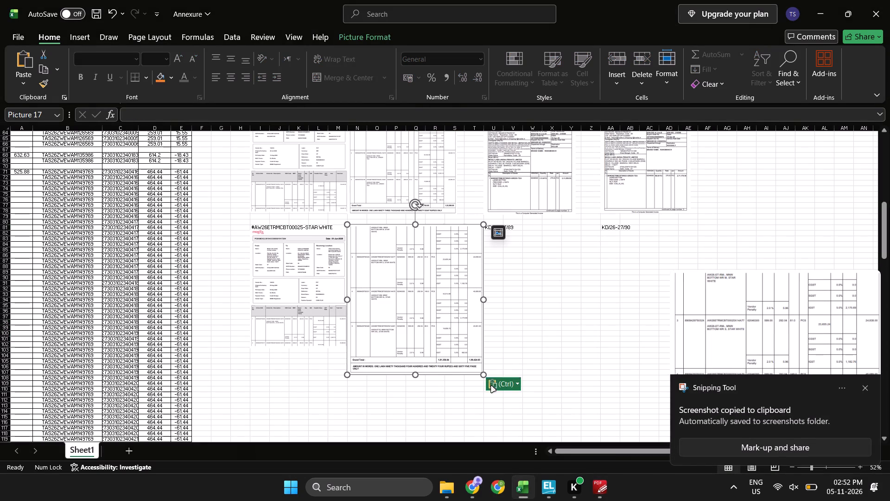
{"action": "left_click_drag", "start_coordinate": [483, 376], "coordinate": [423, 346]}
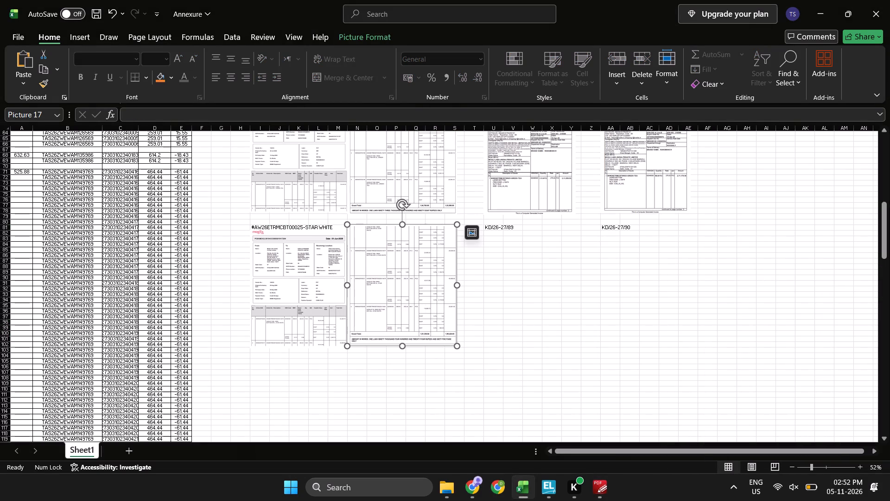
{"action": "left_click", "coordinate": [397, 308]}
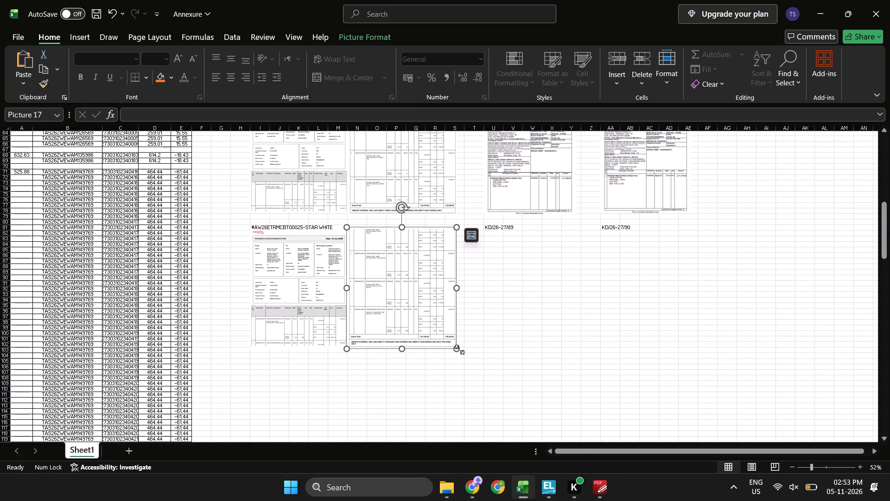
{"action": "left_click_drag", "start_coordinate": [457, 350], "coordinate": [442, 341]}
{"action": "left_click", "coordinate": [415, 302]}
{"action": "left_click", "coordinate": [491, 313]}
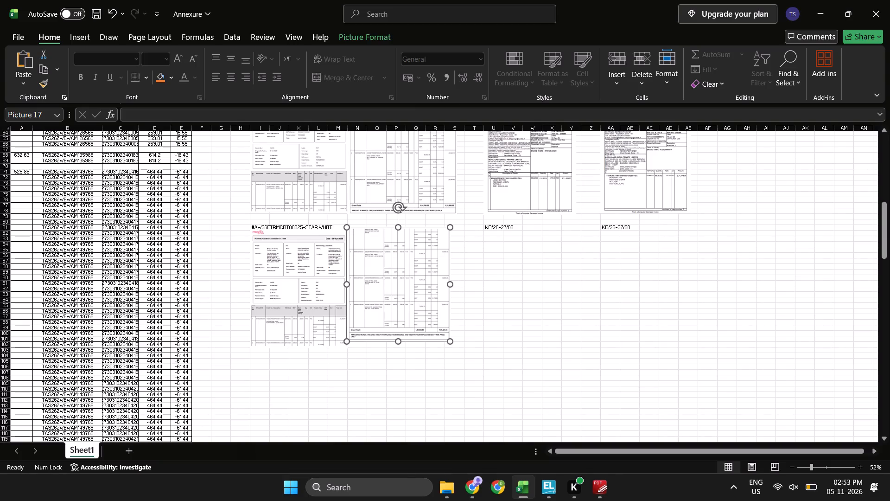
Copy the KD/26-27/89 label from the Annexure workbook and filter the TallyPrime sales ledger vouchers by it.
{"action": "scroll", "coordinate": [537, 325], "scroll_direction": "up", "scroll_amount": 1}
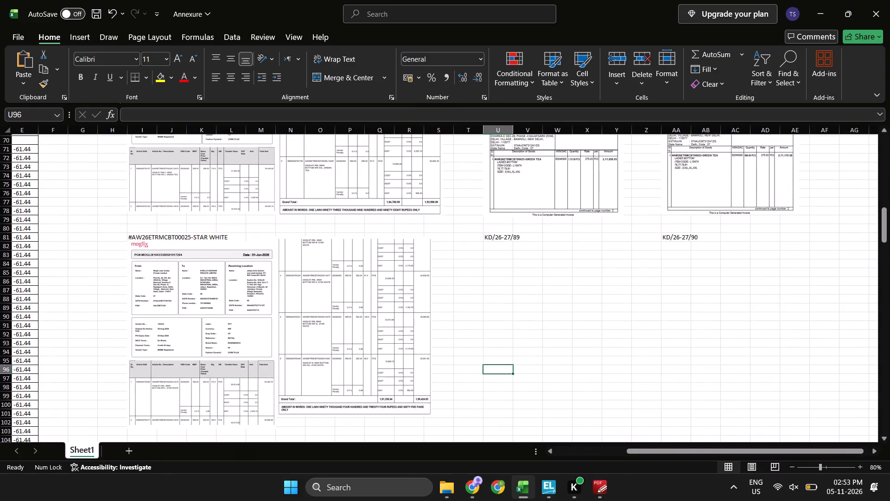
{"action": "key", "text": "ctrl+Up"}
{"action": "key", "text": "ctrl+c"}
{"action": "key", "text": "alt+Tab"}
{"action": "key", "text": "alt+Tab"}
{"action": "key", "text": "alt+Down"}
{"action": "key", "text": "alt+Left"}
{"action": "key", "text": "alt+Right"}
{"action": "key", "text": "Escape"}
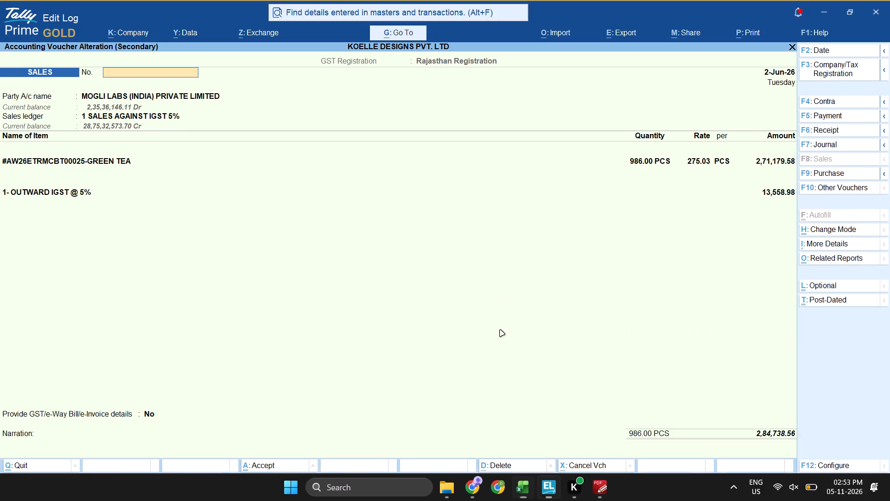
{"action": "key", "text": "Escape"}
{"action": "key", "text": "Escape"}
{"action": "key", "text": "ctrl+f"}
{"action": "key", "text": "ctrl+v"}
{"action": "key", "text": "Return"}
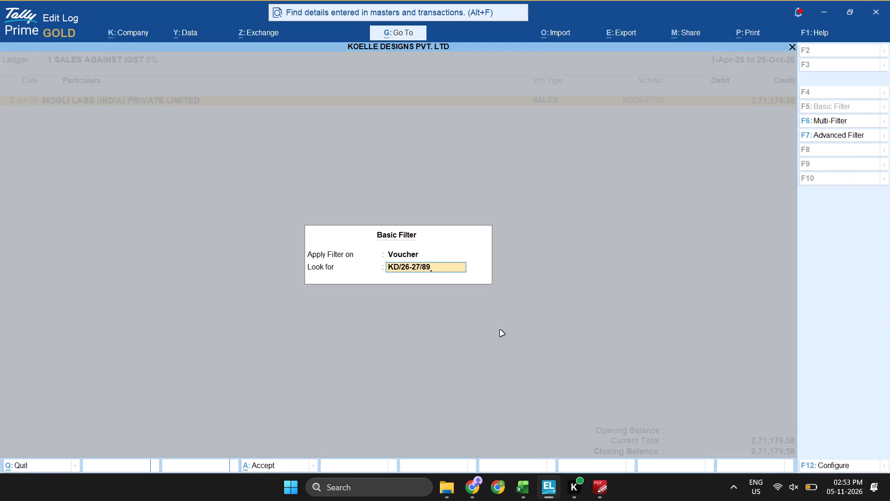
{"action": "key", "text": "Return"}
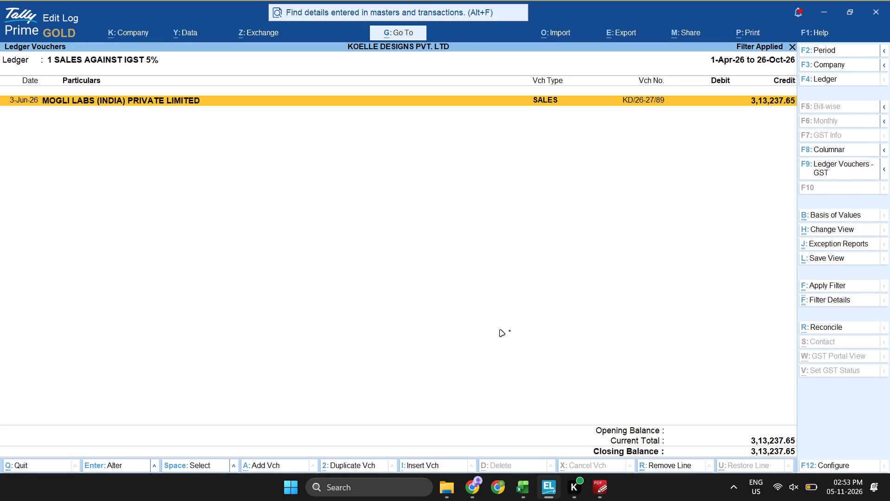
Print the KD/26-27/89 sales voucher to a PDF named KD-26-27-89 in the KOELLE Extracted from Tally folder.
{"action": "key", "text": "ctrl+p"}
{"action": "key", "text": "p"}
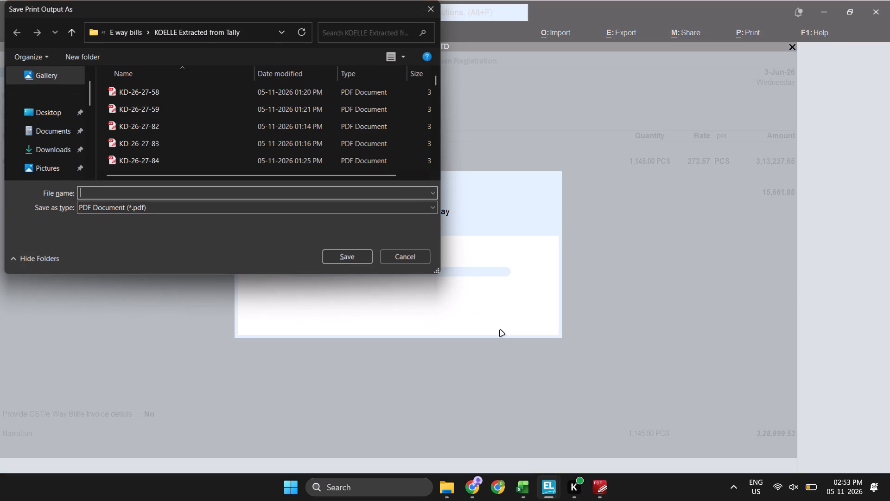
{"action": "key", "text": "ctrl+v"}
{"action": "key", "text": "Left"}
{"action": "key", "text": "Left"}
{"action": "key", "text": "Left"}
{"action": "key", "text": "Left"}
{"action": "key", "text": "Right"}
{"action": "key", "text": "shift+Right"}
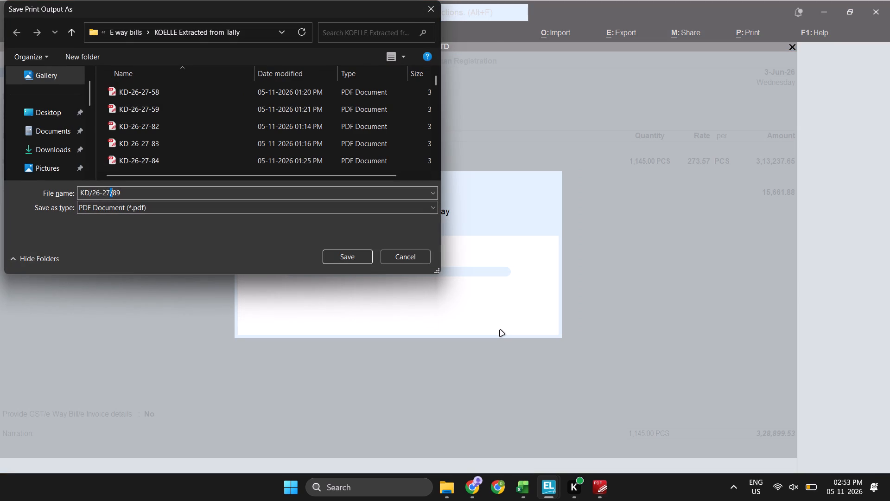
{"action": "key", "text": "minus"}
{"action": "key", "text": "Left"}
{"action": "key", "text": "Left"}
{"action": "key", "text": "Left"}
{"action": "key", "text": "Left"}
{"action": "key", "text": "Left"}
{"action": "key", "text": "Left"}
{"action": "key", "text": "shift+Left"}
{"action": "key", "text": "minus"}
{"action": "key", "text": "Return"}
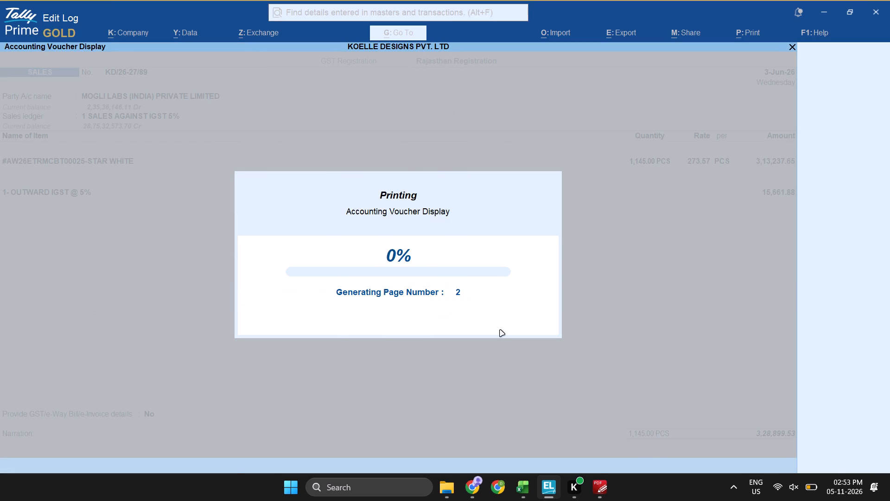
Search the KOELLE Extracted from Tally folder for KD/26-27/89 and open the KD-26-27-89 PDF.
{"action": "key", "text": "alt+Tab"}
{"action": "key", "text": "alt+Tab"}
{"action": "key", "text": "alt+Down"}
{"action": "key", "text": "alt+Left"}
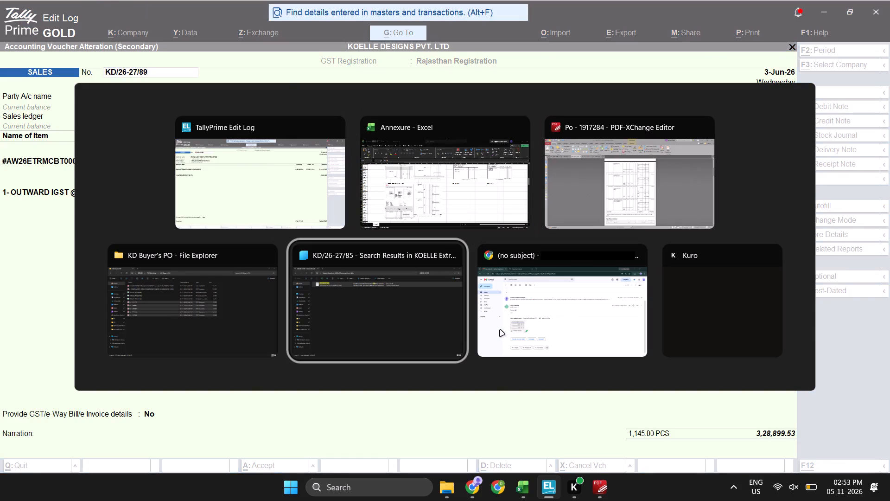
{"action": "key", "text": "ctrl+f"}
{"action": "key", "text": "ctrl+a"}
{"action": "key", "text": "ctrl+v"}
{"action": "key", "text": "Return"}
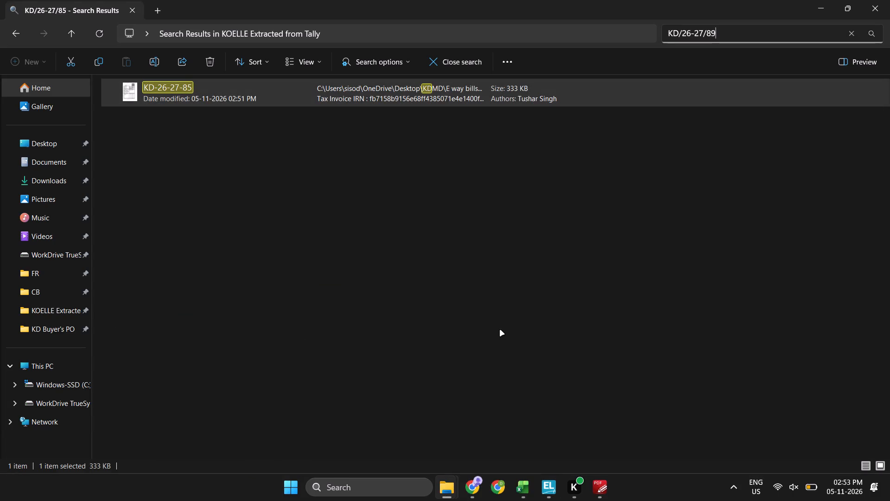
{"action": "double_click", "coordinate": [488, 86]}
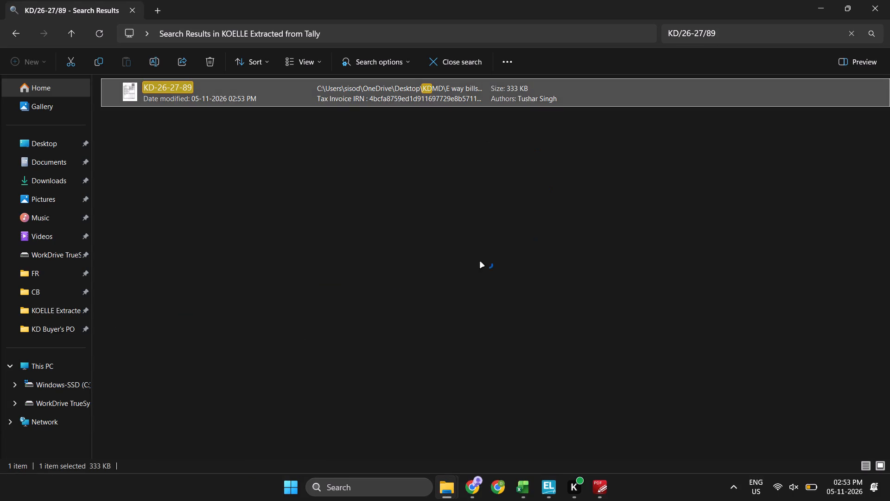
Capture a screenshot of the KD-26-27-89 tax invoice's first page with the whole invoice in view.
{"action": "scroll", "coordinate": [390, 281], "scroll_direction": "down", "scroll_amount": 5, "text": "ctrl"}
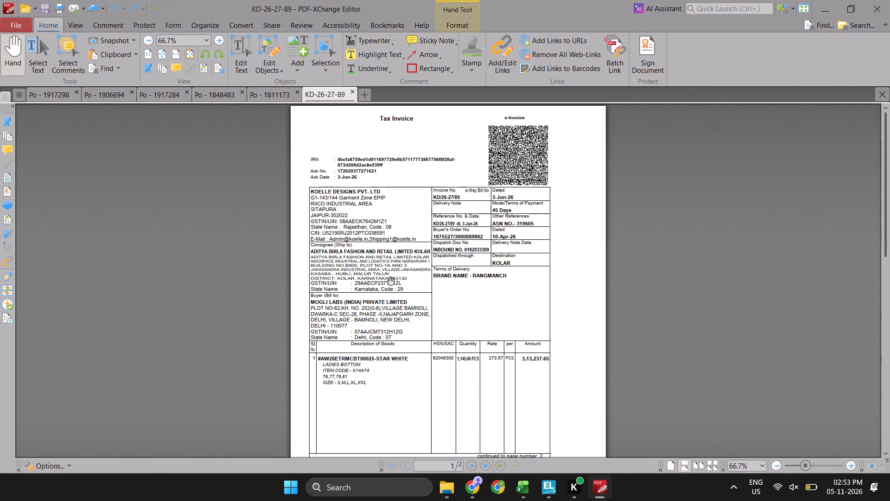
{"action": "scroll", "coordinate": [390, 281], "scroll_direction": "down", "scroll_amount": 2, "text": "ctrl"}
{"action": "scroll", "coordinate": [390, 281], "scroll_direction": "up", "scroll_amount": 2, "text": "ctrl"}
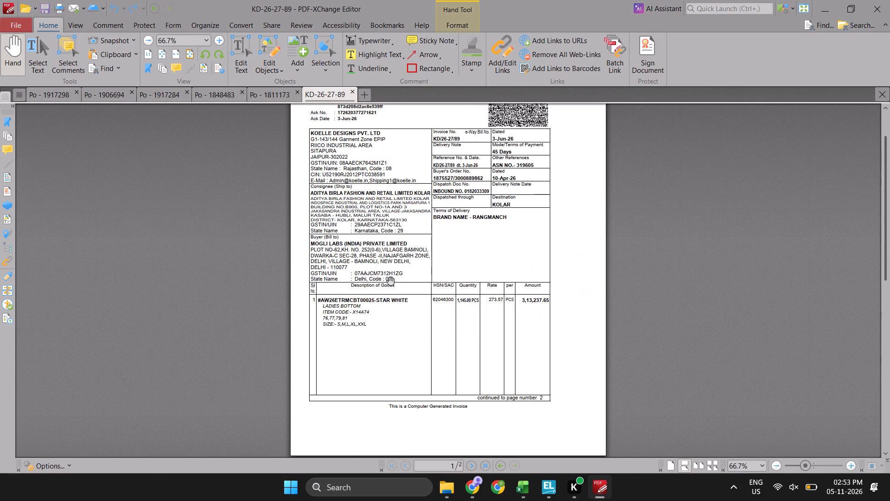
{"action": "scroll", "coordinate": [390, 281], "scroll_direction": "up", "scroll_amount": 2}
{"action": "scroll", "coordinate": [390, 281], "scroll_direction": "down", "scroll_amount": 1, "text": "ctrl"}
{"action": "key", "text": "Print"}
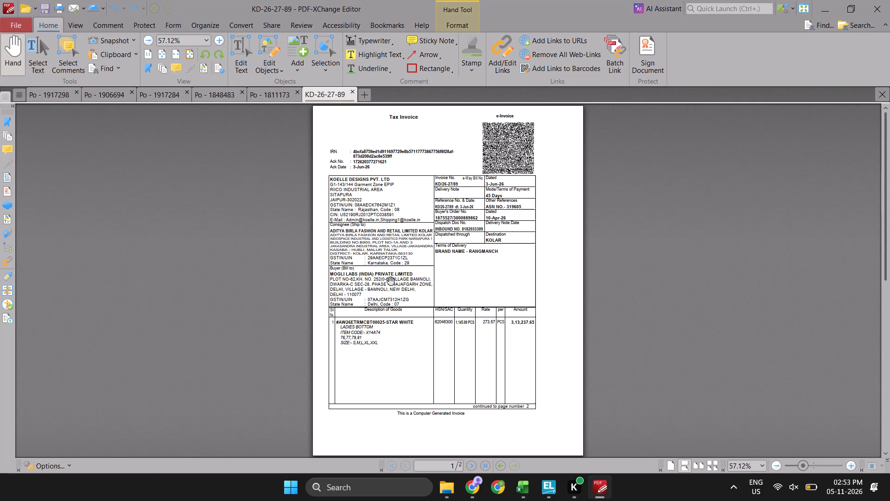
{"action": "left_click_drag", "start_coordinate": [320, 111], "coordinate": [585, 431]}
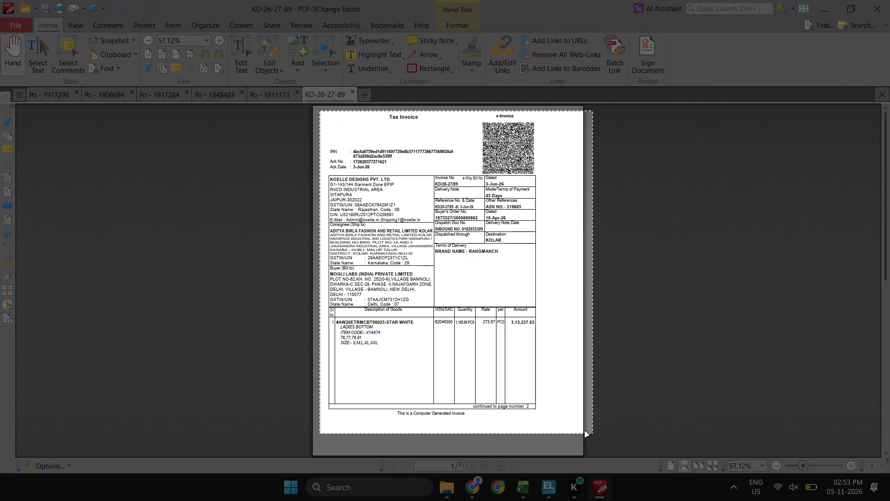
{"action": "left_click_drag", "start_coordinate": [585, 431], "coordinate": [541, 418]}
Paste the captured invoice image beneath the KD/26-27/89 label in the Annexure workbook and shrink it to match the neighbouring images.
{"action": "key", "text": "alt+Tab"}
{"action": "key", "text": "alt+Tab"}
{"action": "key", "text": "alt+Down"}
{"action": "key", "text": "alt+Left"}
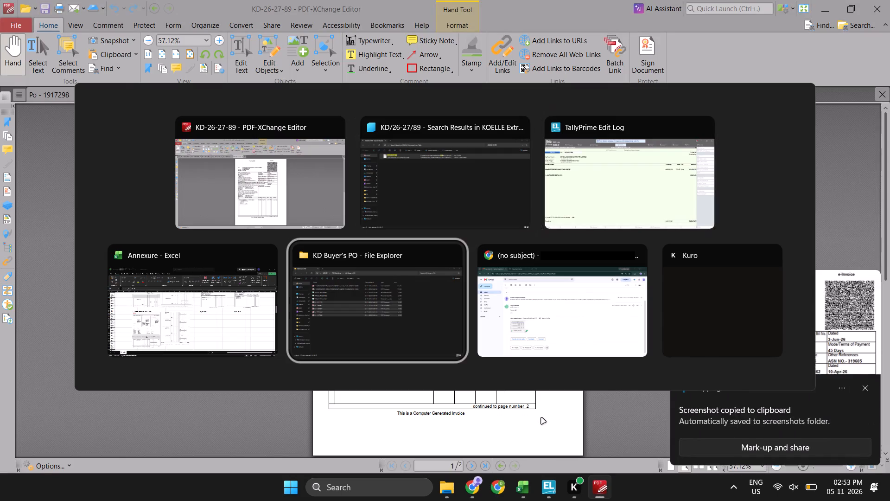
{"action": "key", "text": "alt+Left"}
{"action": "key", "text": "Down"}
{"action": "key", "text": "Up"}
{"action": "key", "text": "Down"}
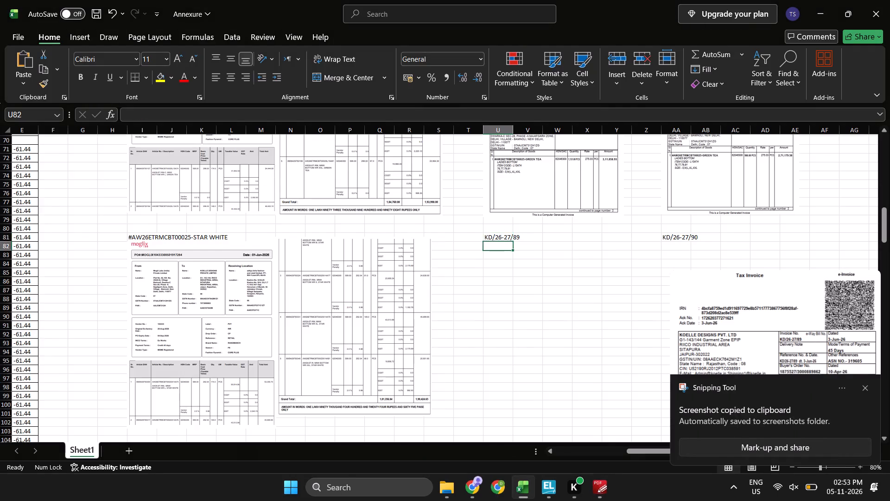
{"action": "key", "text": "ctrl+v"}
{"action": "scroll", "coordinate": [499, 348], "scroll_direction": "down", "scroll_amount": 1}
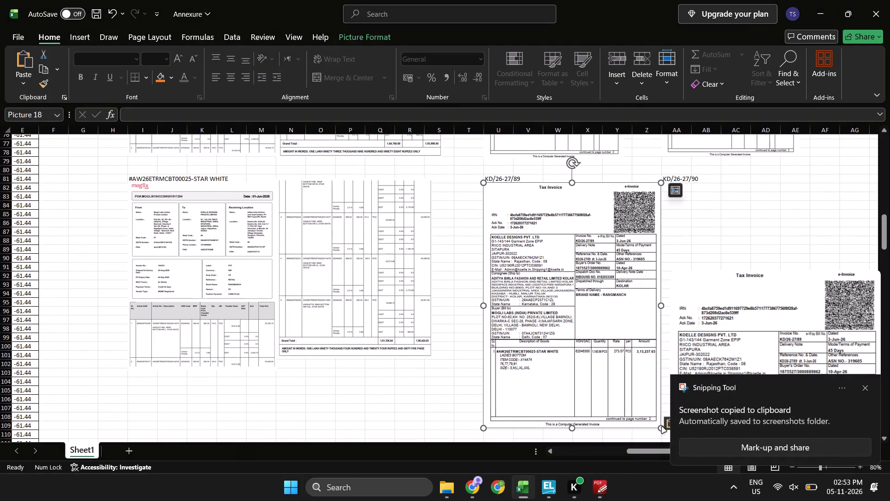
{"action": "left_click_drag", "start_coordinate": [660, 430], "coordinate": [594, 353]}
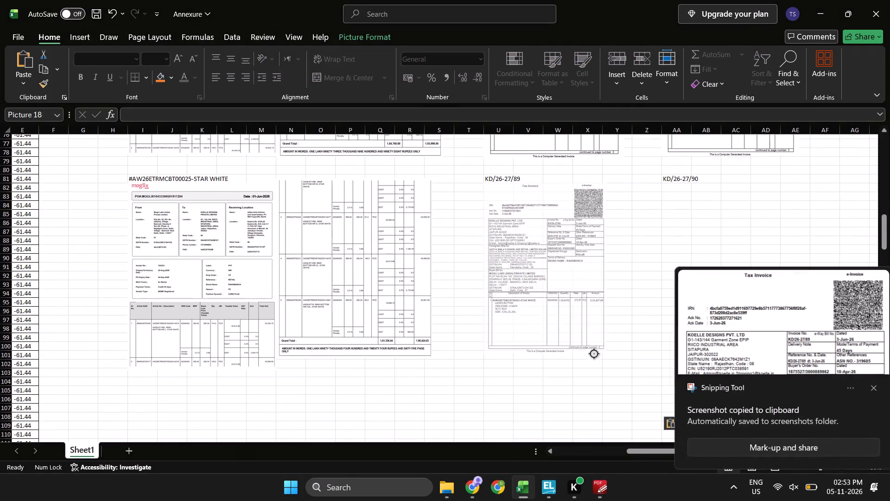
{"action": "left_click_drag", "start_coordinate": [594, 353], "coordinate": [599, 366]}
{"action": "left_click", "coordinate": [671, 349]}
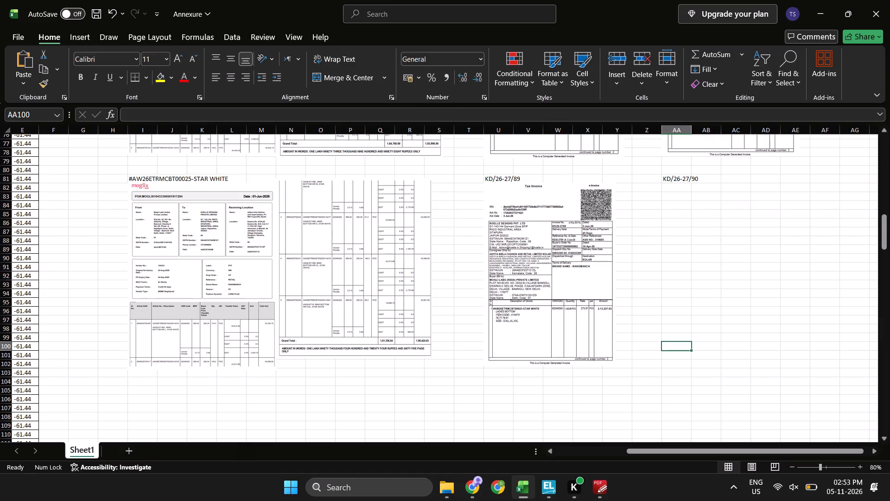
Copy the KD/26-27/90 label from the Annexure workbook and filter the TallyPrime sales ledger vouchers by it.
{"action": "left_click", "coordinate": [691, 192]}
{"action": "key", "text": "Left"}
{"action": "key", "text": "Up"}
{"action": "key", "text": "Right"}
{"action": "key", "text": "ctrl+c"}
{"action": "key", "text": "alt+Tab"}
{"action": "key", "text": "alt+Tab"}
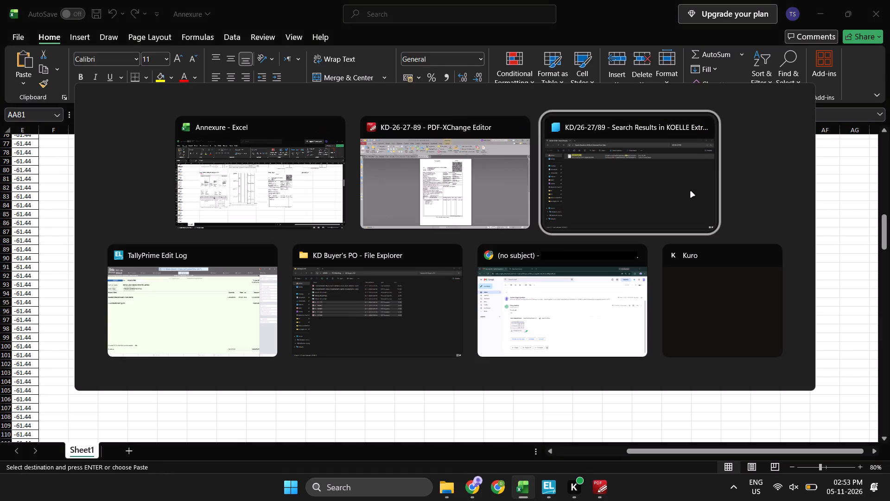
{"action": "key", "text": "alt+Left"}
{"action": "key", "text": "alt+Down"}
{"action": "key", "text": "alt+Left"}
{"action": "key", "text": "Escape"}
{"action": "key", "text": "Escape"}
{"action": "key", "text": "Escape"}
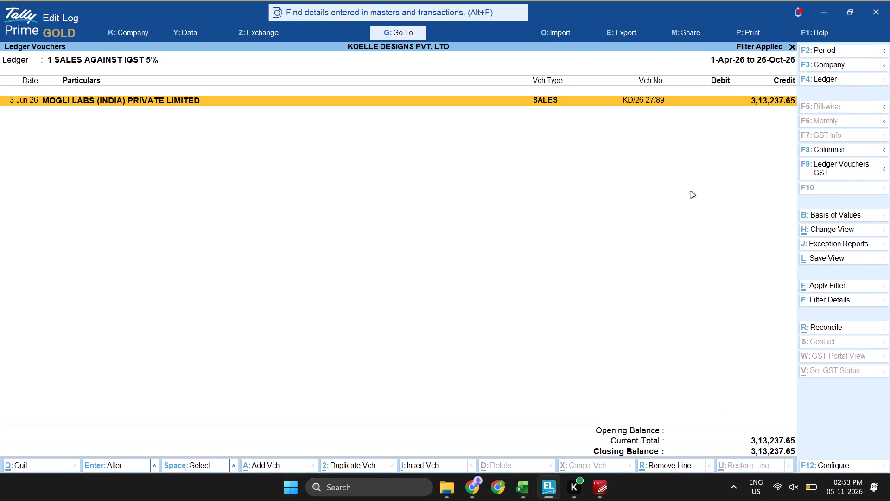
{"action": "key", "text": "ctrl+f"}
{"action": "key", "text": "ctrl+v"}
{"action": "key", "text": "Return"}
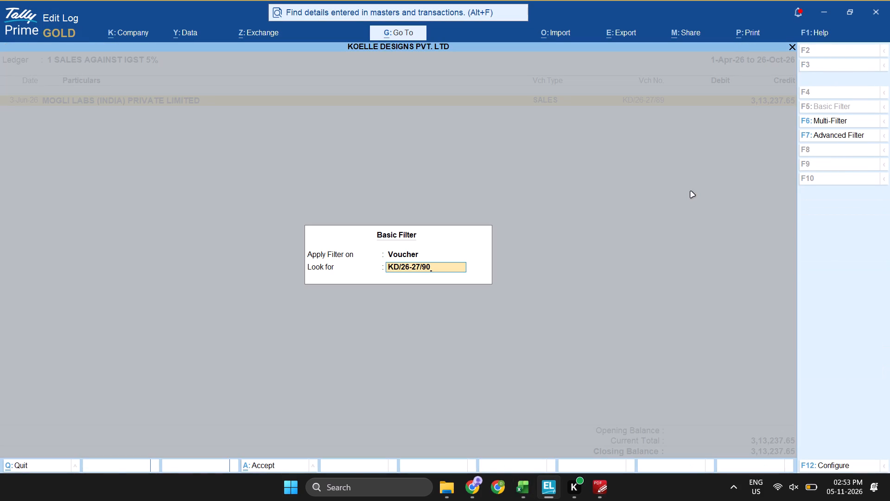
Print the KD/26-27/90 sales voucher to a PDF named KD-26-27-90 in the KOELLE Extracted from Tally folder.
{"action": "key", "text": "Return"}
{"action": "key", "text": "ctrl+p"}
{"action": "key", "text": "p"}
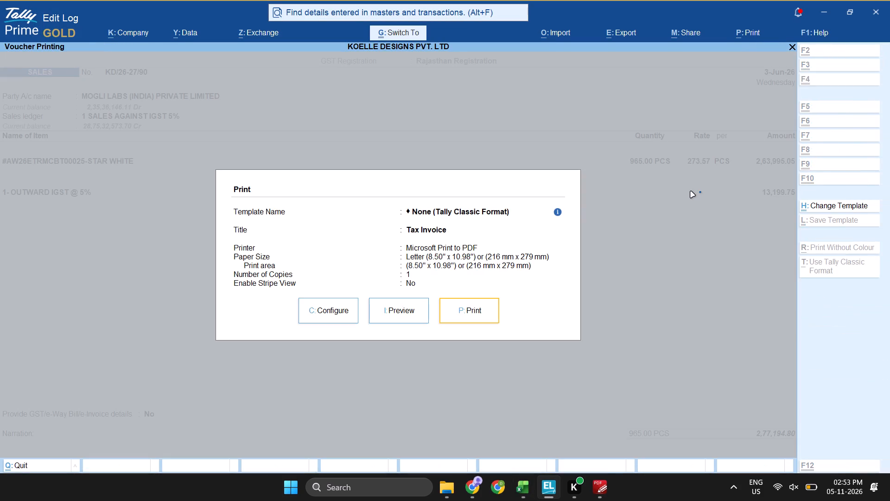
{"action": "key", "text": "ctrl+v"}
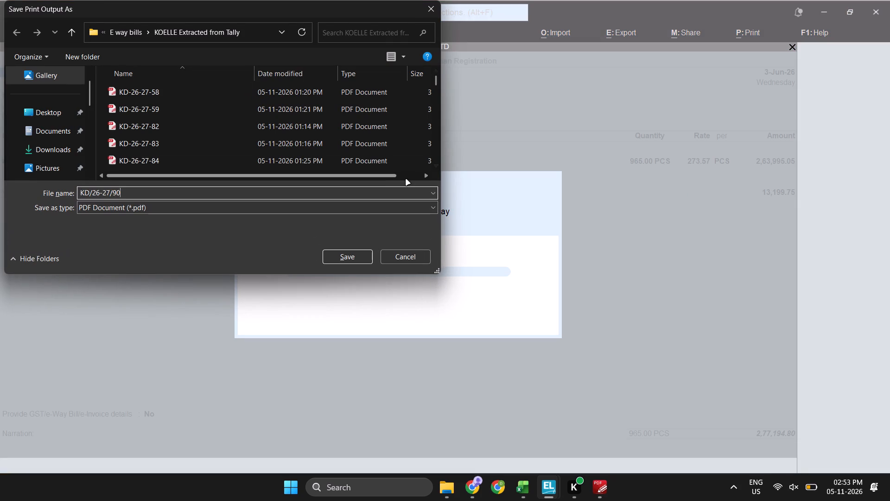
{"action": "key", "text": "Left"}
{"action": "key", "text": "Left"}
{"action": "key", "text": "shift+Left"}
{"action": "key", "text": "minus"}
{"action": "key", "text": "Left"}
{"action": "key", "text": "Left"}
{"action": "key", "text": "Left"}
{"action": "key", "text": "Left"}
{"action": "key", "text": "Left"}
{"action": "key", "text": "Left"}
{"action": "key", "text": "shift+Left"}
{"action": "type", "text": "-4"}
{"action": "key", "text": "BackSpace"}
{"action": "key", "text": "Return"}
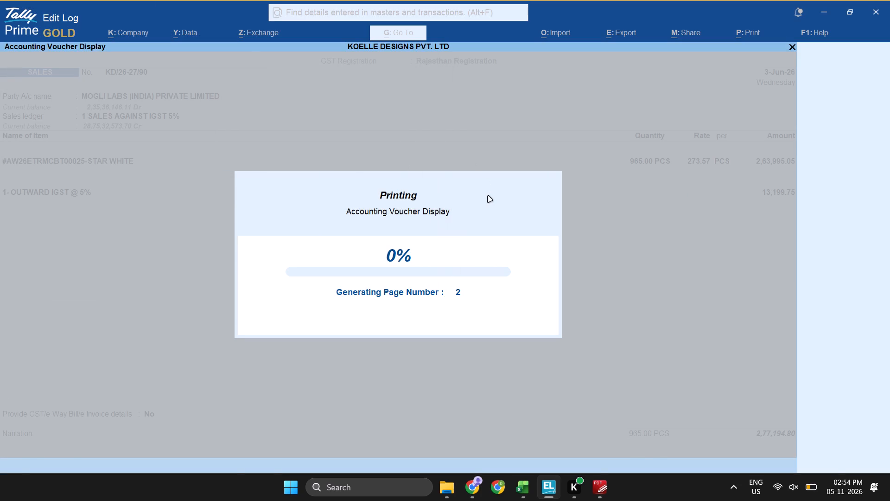
Search the KOELLE Extracted from Tally folder for KD/26-27/90 and open the KD-26-27-90 PDF.
{"action": "key", "text": "alt+Tab"}
{"action": "key", "text": "alt+Tab"}
{"action": "key", "text": "alt+Left"}
{"action": "key", "text": "alt+Down"}
{"action": "key", "text": "alt+Left"}
{"action": "key", "text": "ctrl+f"}
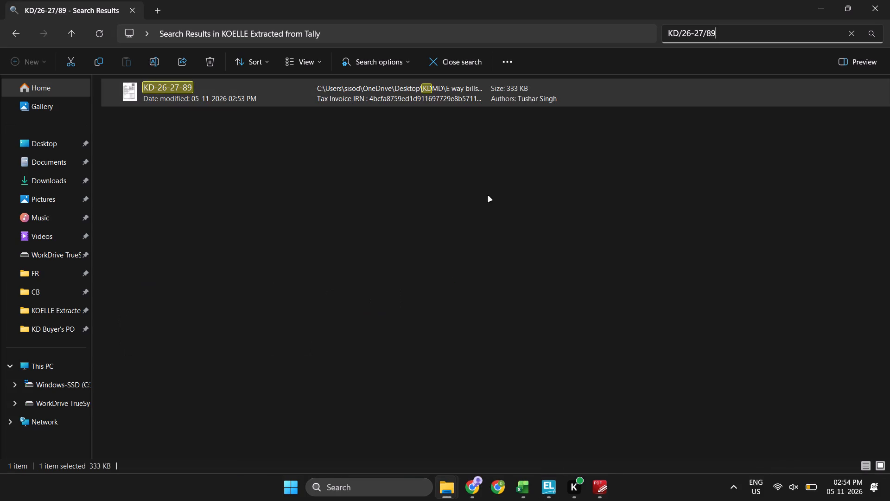
{"action": "key", "text": "ctrl+a"}
{"action": "key", "text": "ctrl+v"}
{"action": "key", "text": "Return"}
{"action": "key", "text": "Down"}
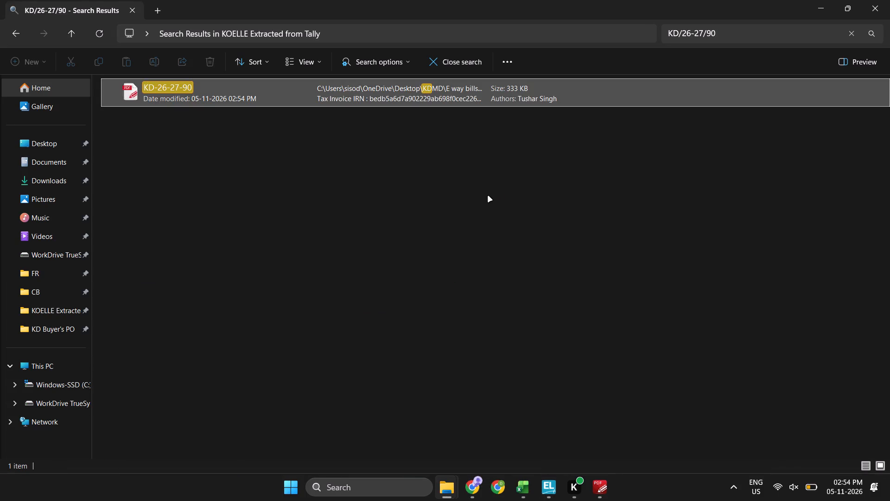
{"action": "key", "text": "Return"}
Capture a screenshot of the KD-26-27-90 tax invoice's first page with the whole invoice in view.
{"action": "scroll", "coordinate": [488, 196], "scroll_direction": "down", "scroll_amount": 4, "text": "ctrl"}
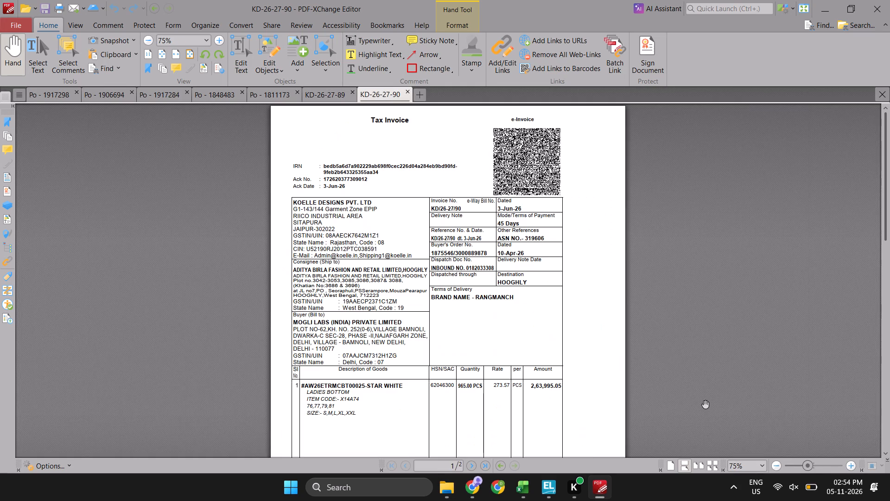
{"action": "left_click", "coordinate": [673, 466]}
{"action": "key", "text": "Print"}
{"action": "key", "text": "Escape"}
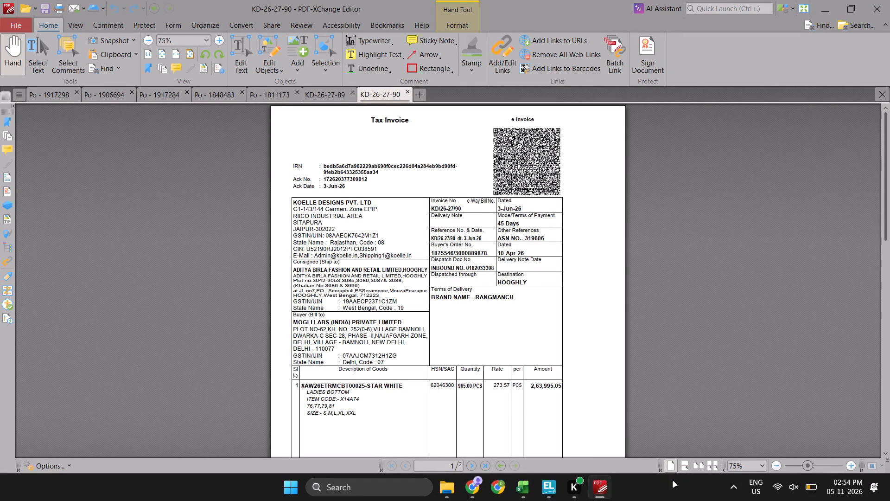
{"action": "left_click", "coordinate": [673, 469]}
{"action": "scroll", "coordinate": [671, 406], "scroll_direction": "down", "scroll_amount": 3, "text": "ctrl"}
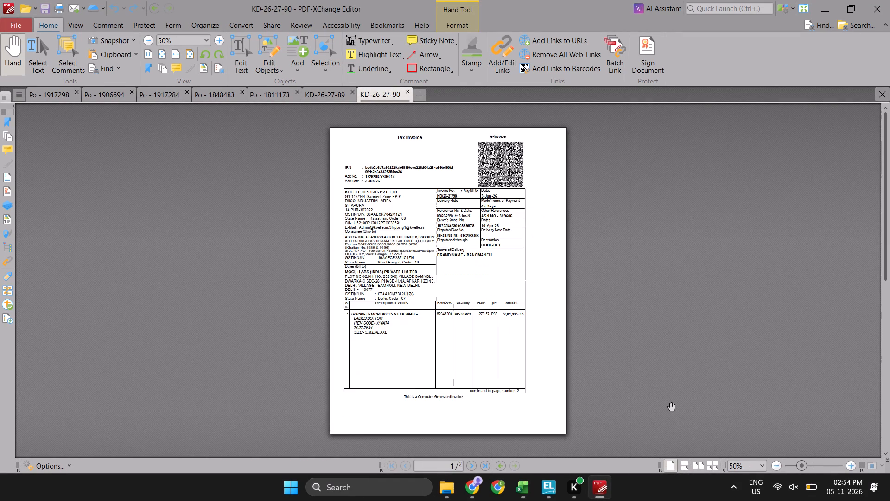
{"action": "scroll", "coordinate": [671, 406], "scroll_direction": "up", "scroll_amount": 1, "text": "ctrl"}
{"action": "key", "text": "Print"}
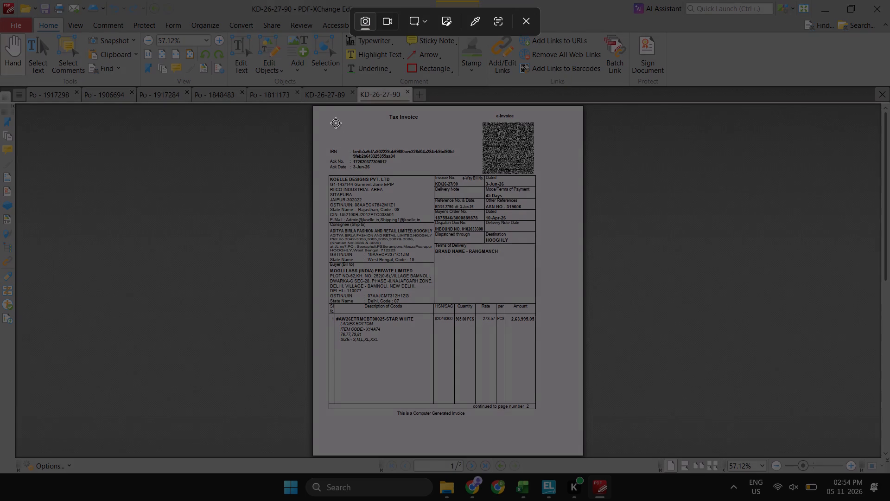
{"action": "left_click_drag", "start_coordinate": [321, 113], "coordinate": [539, 424]}
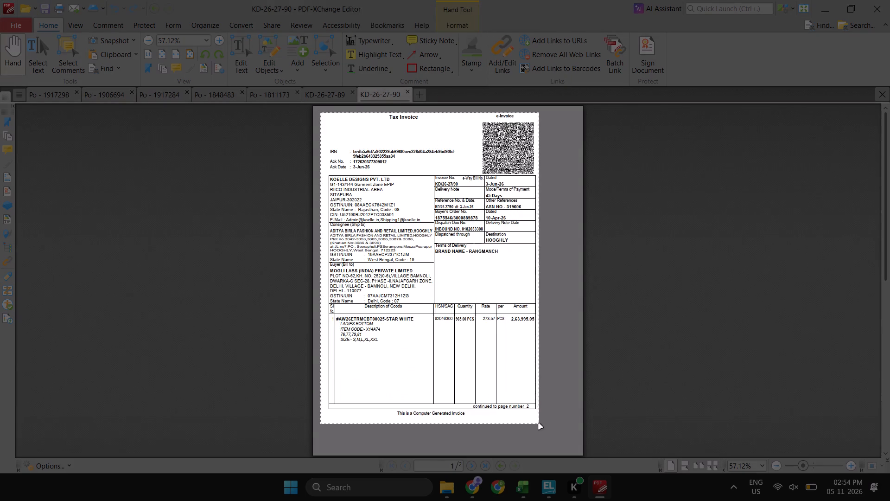
{"action": "left_click_drag", "start_coordinate": [539, 424], "coordinate": [540, 418]}
Paste the captured invoice image beneath the KD/26-27/90 label in the Annexure workbook and shrink it to match the neighbouring images.
{"action": "key", "text": "alt+Tab"}
{"action": "key", "text": "alt+Tab"}
{"action": "key", "text": "alt+Down"}
{"action": "key", "text": "alt+Left"}
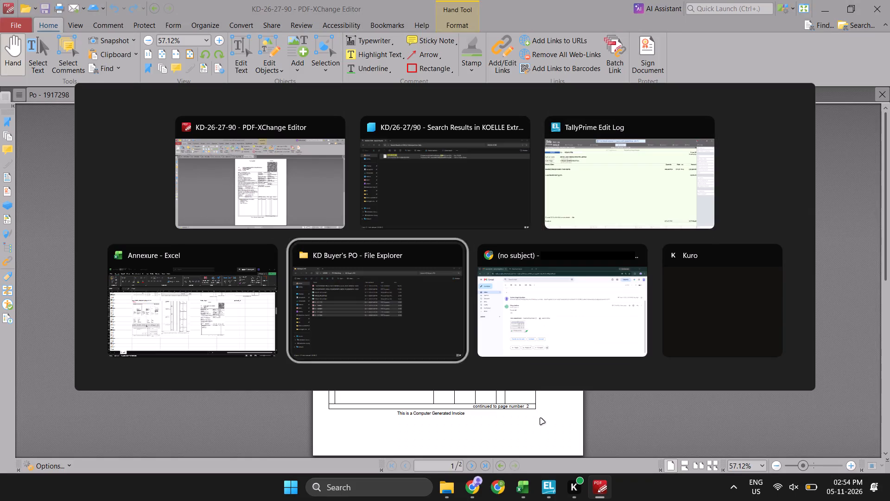
{"action": "key", "text": "alt+Left"}
{"action": "key", "text": "Down"}
{"action": "key", "text": "ctrl+v"}
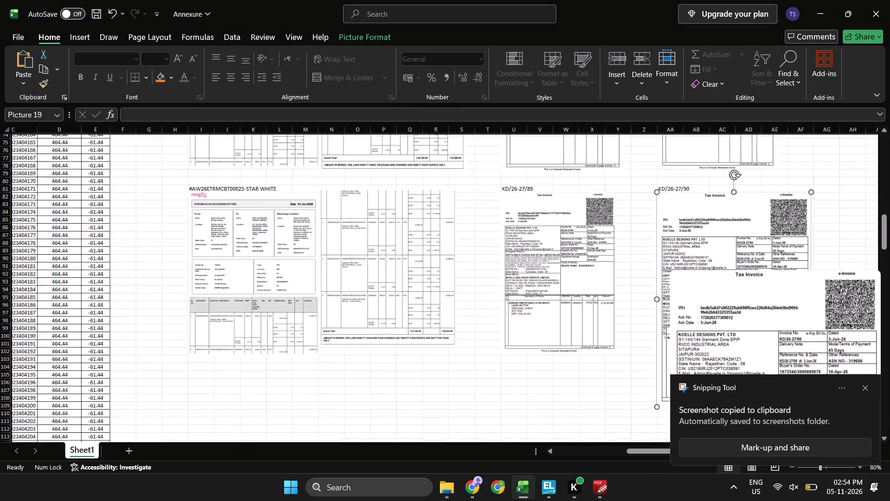
{"action": "left_click_drag", "start_coordinate": [651, 366], "coordinate": [603, 334]}
{"action": "left_click", "coordinate": [461, 404]}
Review the placed invoice images and the Koelle and Mirelle rate difference tables in the Annexure workbook.
{"action": "scroll", "coordinate": [312, 319], "scroll_direction": "right", "scroll_amount": 2}
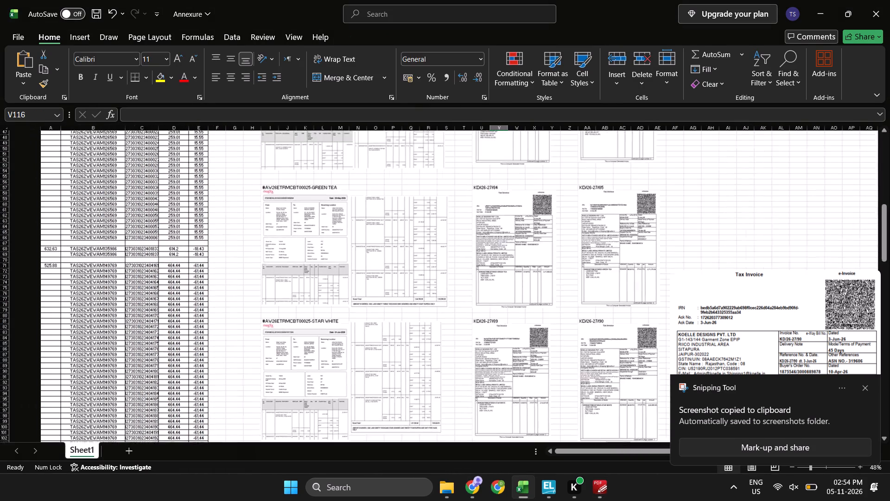
{"action": "scroll", "coordinate": [312, 319], "scroll_direction": "up", "scroll_amount": 6}
{"action": "scroll", "coordinate": [312, 319], "scroll_direction": "right", "scroll_amount": 4}
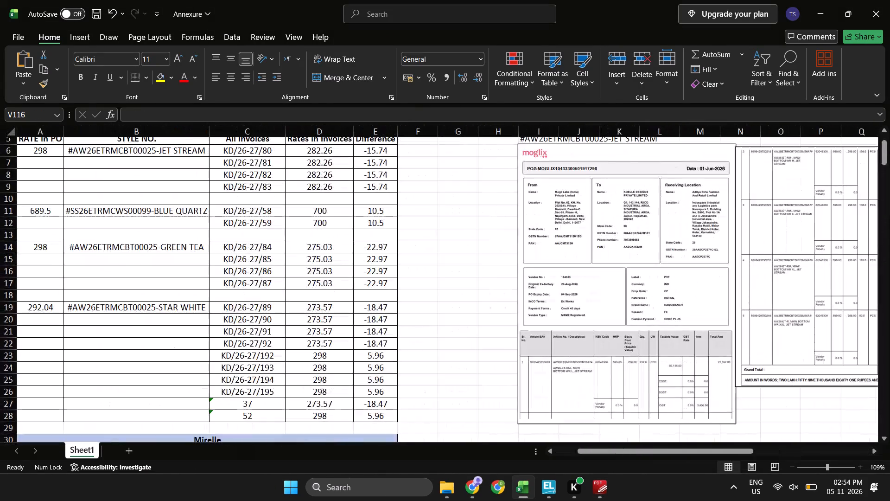
{"action": "scroll", "coordinate": [312, 319], "scroll_direction": "down", "scroll_amount": 1}
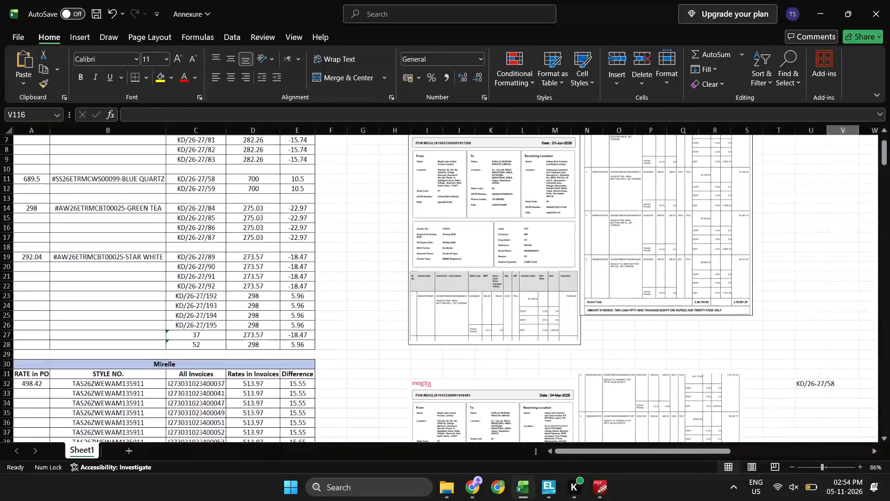
{"action": "left_click", "coordinate": [251, 334]}
{"action": "key", "text": "Left"}
{"action": "key", "text": "Right"}
{"action": "key", "text": "Left"}
{"action": "key", "text": "Up"}
{"action": "key", "text": "Left"}
{"action": "key", "text": "Right"}
{"action": "key", "text": "Down"}
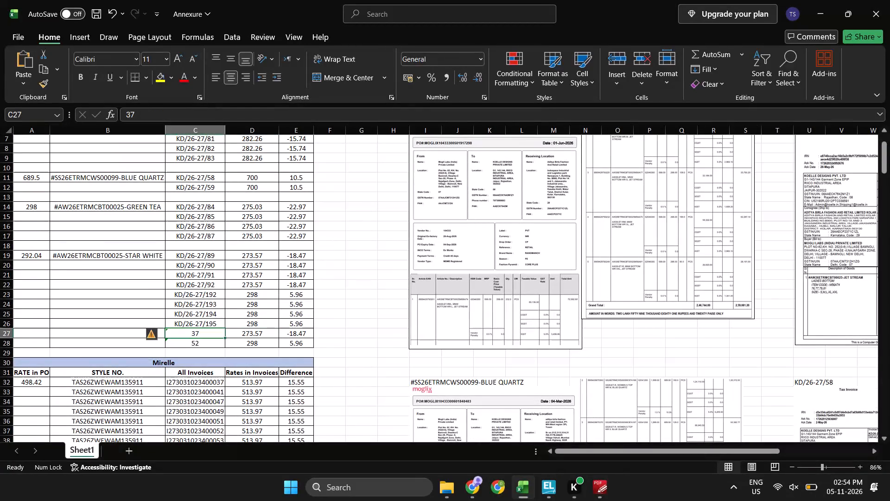
{"action": "key", "text": "Right"}
{"action": "key", "text": "Down"}
{"action": "key", "text": "Down"}
{"action": "key", "text": "Down"}
{"action": "key", "text": "Down"}
{"action": "scroll", "coordinate": [251, 334], "scroll_direction": "down", "scroll_amount": 2}
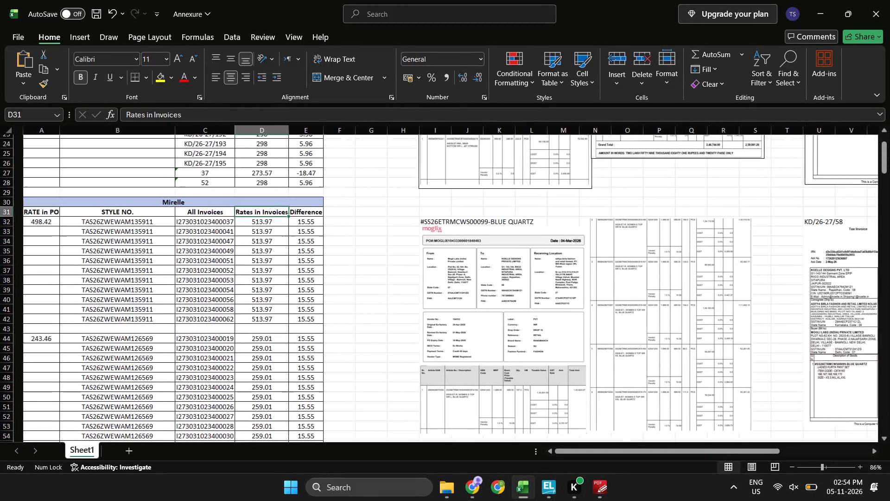
{"action": "scroll", "coordinate": [251, 334], "scroll_direction": "down", "scroll_amount": 5}
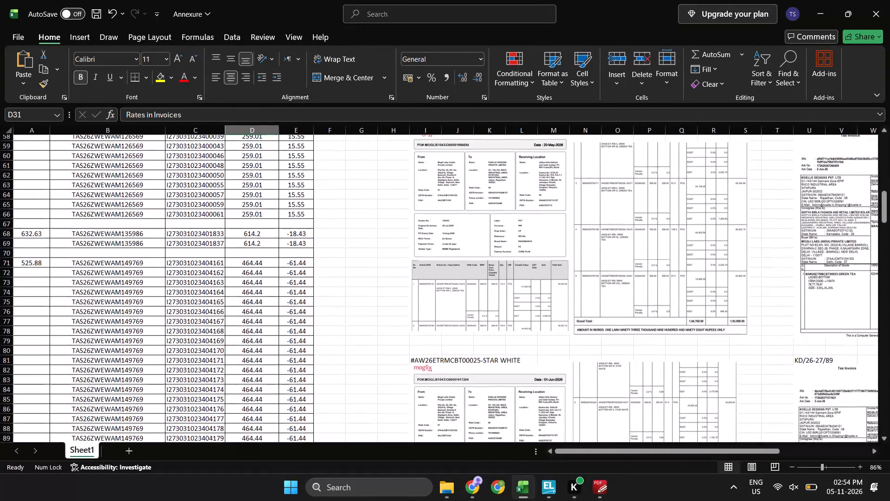
Add the Mirelle style label TAS26ZWEWAM135986 in cell I106, below the STAR WHITE purchase order, with the formula +b68.
{"action": "left_click", "coordinate": [261, 205]}
{"action": "key", "text": "Down"}
{"action": "key", "text": "Left"}
{"action": "key", "text": "Down"}
{"action": "key", "text": "Left"}
{"action": "key", "text": "Down"}
{"action": "scroll", "coordinate": [261, 205], "scroll_direction": "down", "scroll_amount": 1}
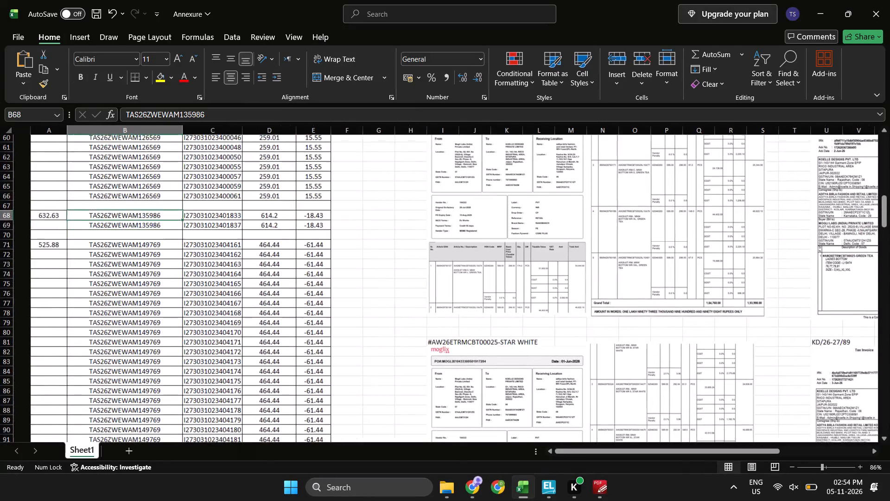
{"action": "scroll", "coordinate": [261, 205], "scroll_direction": "down", "scroll_amount": 1}
{"action": "scroll", "coordinate": [261, 205], "scroll_direction": "up", "scroll_amount": 1}
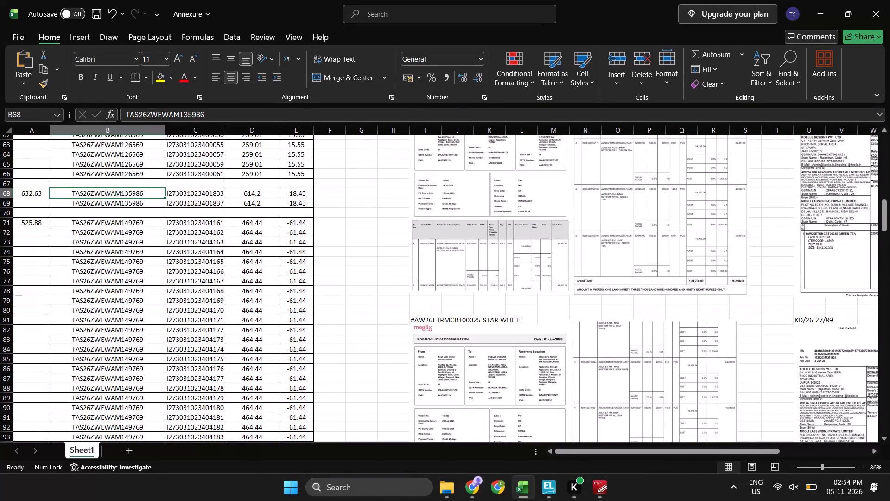
{"action": "scroll", "coordinate": [263, 326], "scroll_direction": "down", "scroll_amount": 2}
{"action": "left_click", "coordinate": [428, 375]}
{"action": "type", "text": "+b68"}
{"action": "key", "text": "Return"}
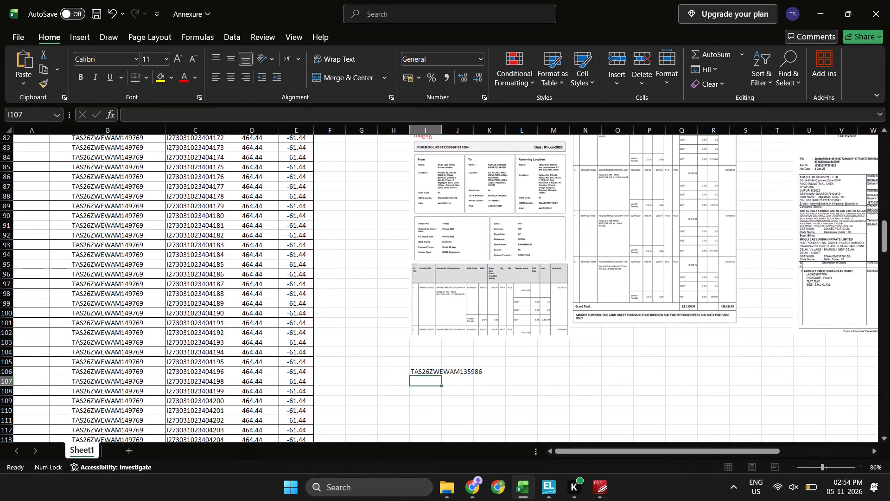
Check the source reference of the I106 style label against the TAS26ZWEWAM135986 rows of the rate difference table.
{"action": "key", "text": "Up"}
{"action": "scroll", "coordinate": [428, 375], "scroll_direction": "up", "scroll_amount": 2}
{"action": "key", "text": "F2"}
{"action": "scroll", "coordinate": [428, 375], "scroll_direction": "up", "scroll_amount": 2}
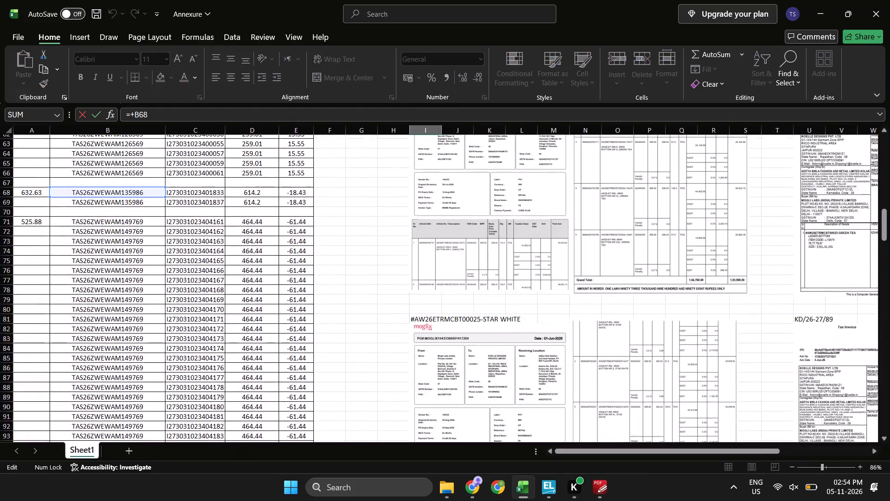
{"action": "scroll", "coordinate": [428, 375], "scroll_direction": "up", "scroll_amount": 1}
{"action": "key", "text": "Escape"}
{"action": "scroll", "coordinate": [228, 282], "scroll_direction": "up", "scroll_amount": 1}
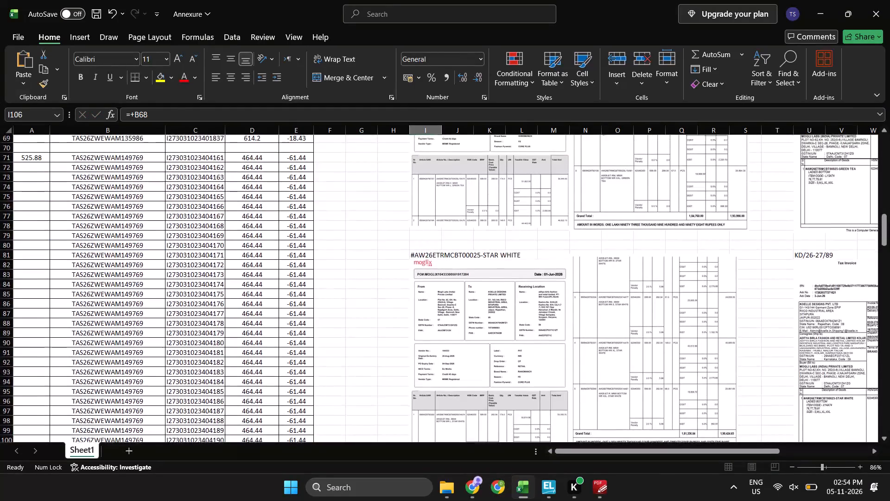
{"action": "scroll", "coordinate": [228, 282], "scroll_direction": "up", "scroll_amount": 2}
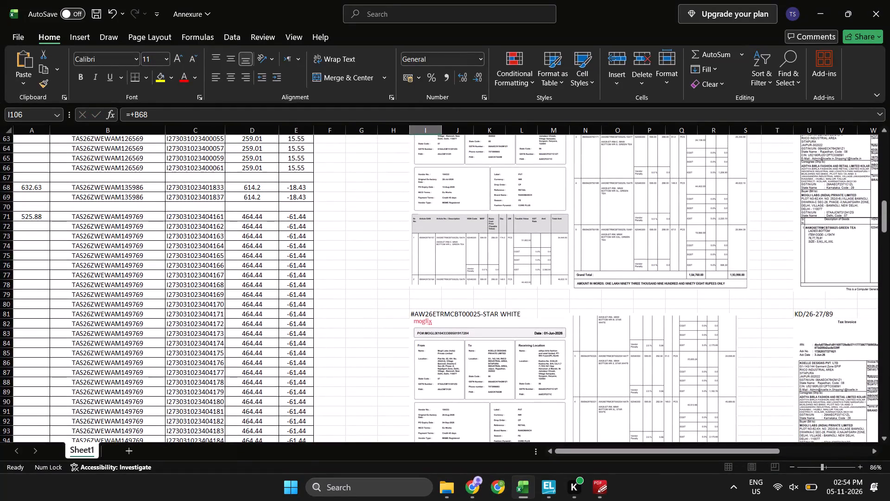
{"action": "left_click", "coordinate": [260, 189]}
{"action": "key", "text": "Left"}
{"action": "key", "text": "ctrl+c"}
{"action": "key", "text": "alt+Tab"}
{"action": "key", "text": "alt+Tab"}
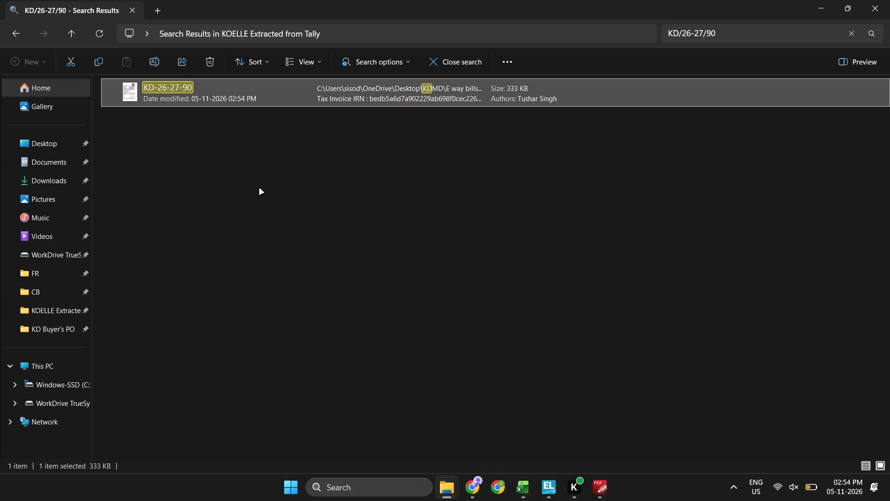
{"action": "key", "text": "ctrl+f"}
{"action": "key", "text": "ctrl+a"}
{"action": "key", "text": "ctrl+v"}
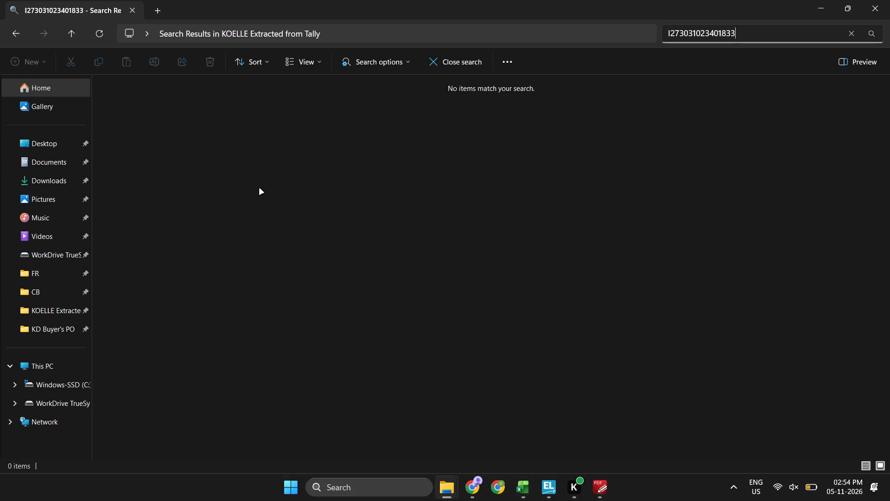
{"action": "key", "text": "alt+Tab"}
{"action": "key", "text": "alt+Tab"}
{"action": "key", "text": "alt+Down"}
{"action": "key", "text": "alt+Left"}
{"action": "key", "text": "alt+Left"}
{"action": "key", "text": "Escape"}
{"action": "key", "text": "Escape"}
{"action": "key", "text": "Escape"}
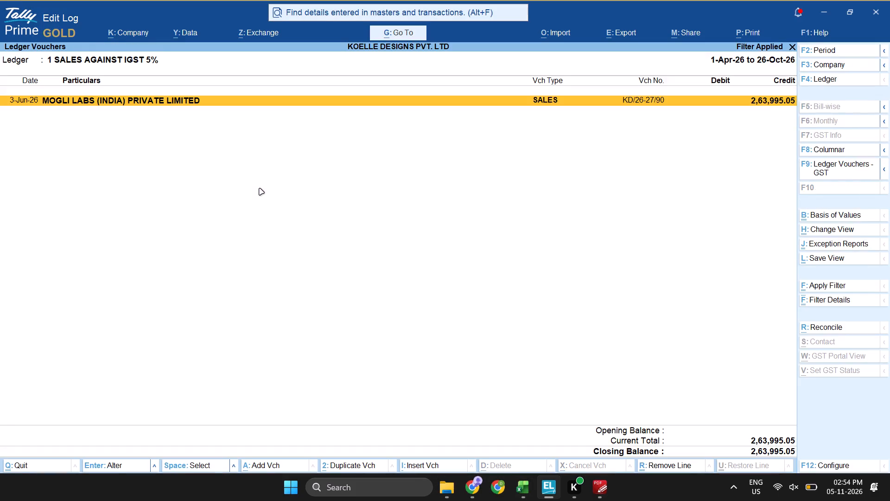
{"action": "key", "text": "ctrl+f"}
{"action": "key", "text": "ctrl+v"}
{"action": "key", "text": "Return"}
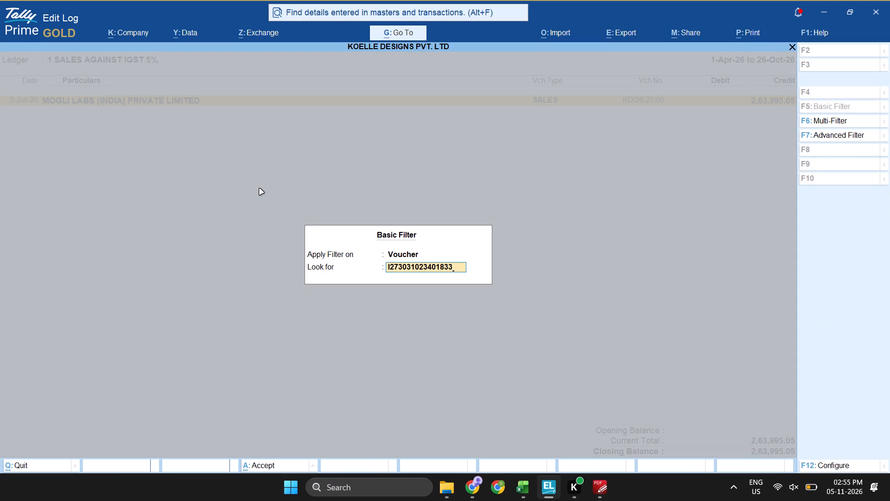
{"action": "key", "text": "Escape"}
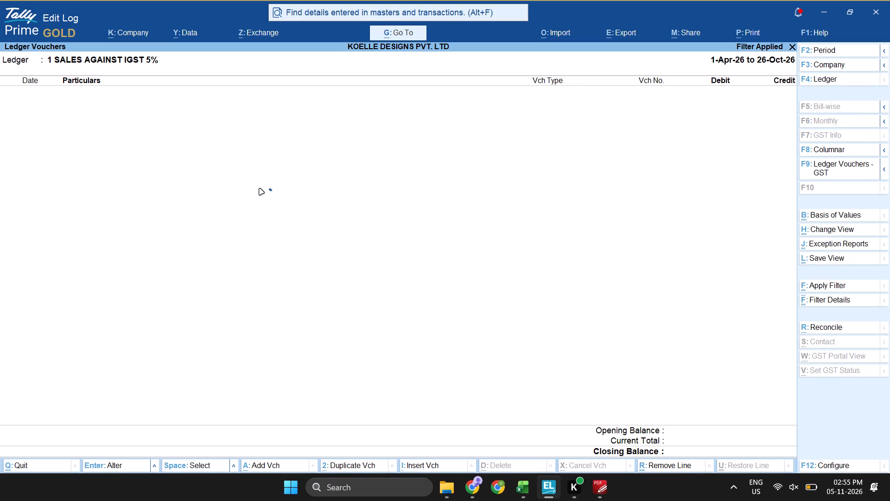
{"action": "key", "text": "Escape"}
{"action": "key", "text": "Escape"}
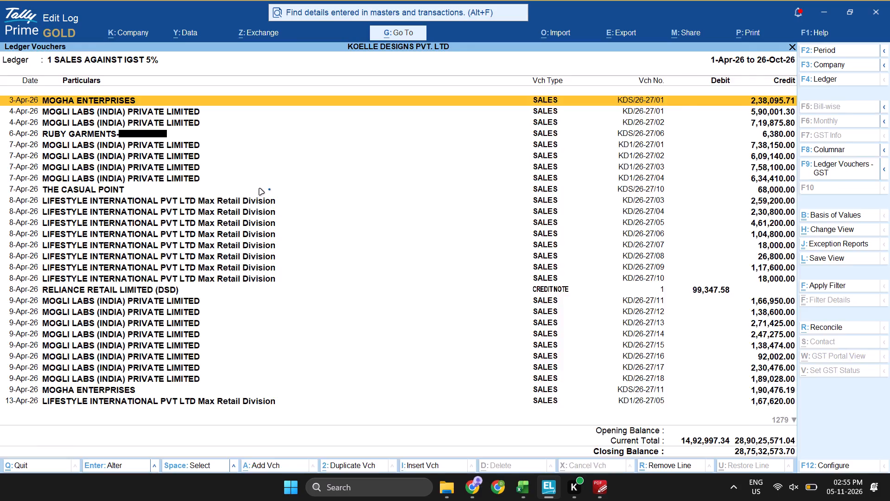
Leave the ledger and open the Day Book for the period 1-4-2026 to 26-10-2026.
{"action": "key", "text": "Escape"}
{"action": "key", "text": "Escape"}
{"action": "key", "text": "Escape"}
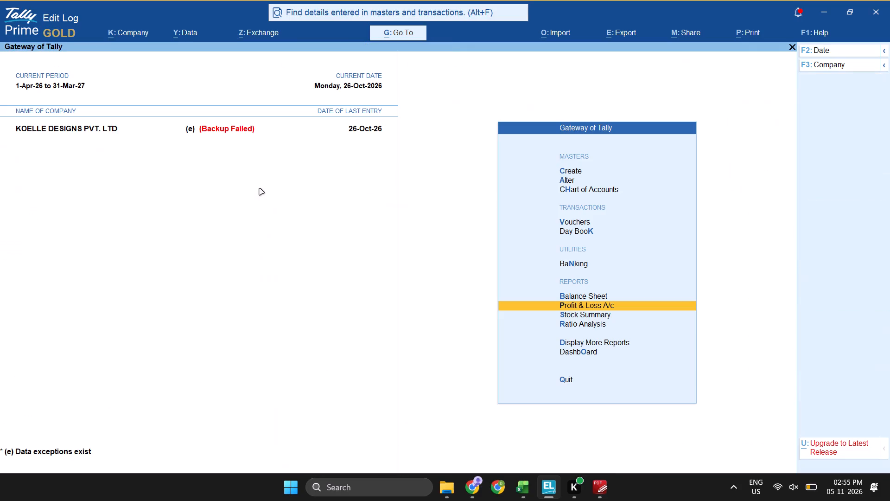
{"action": "key", "text": "k"}
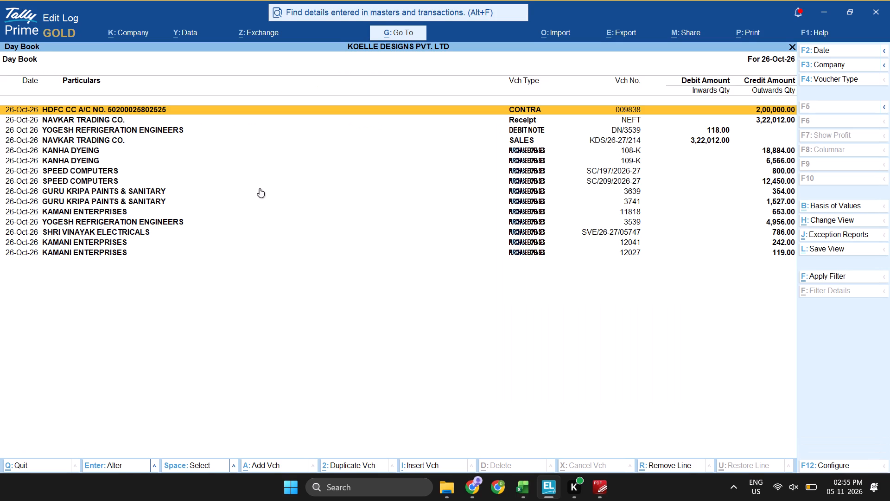
{"action": "key", "text": "alt+F2"}
{"action": "type", "text": "a25"}
{"action": "key", "text": "BackSpace"}
{"action": "key", "text": "6"}
{"action": "key", "text": "Return"}
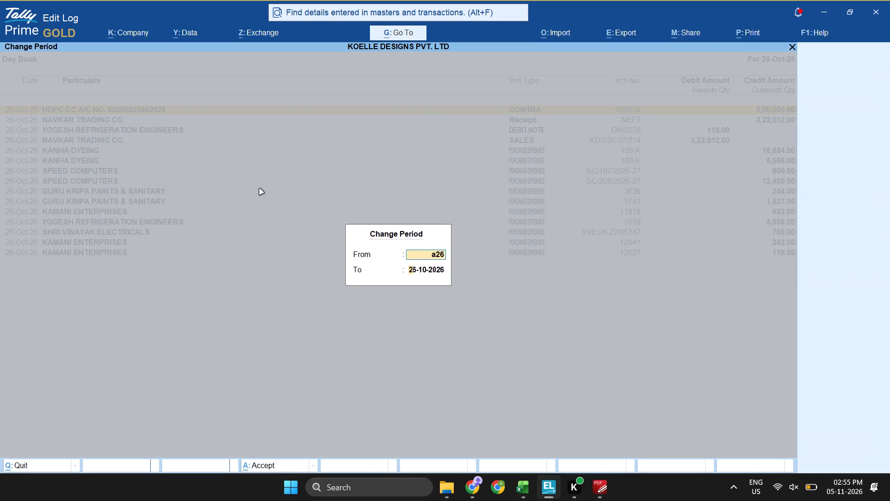
{"action": "key", "text": "Return"}
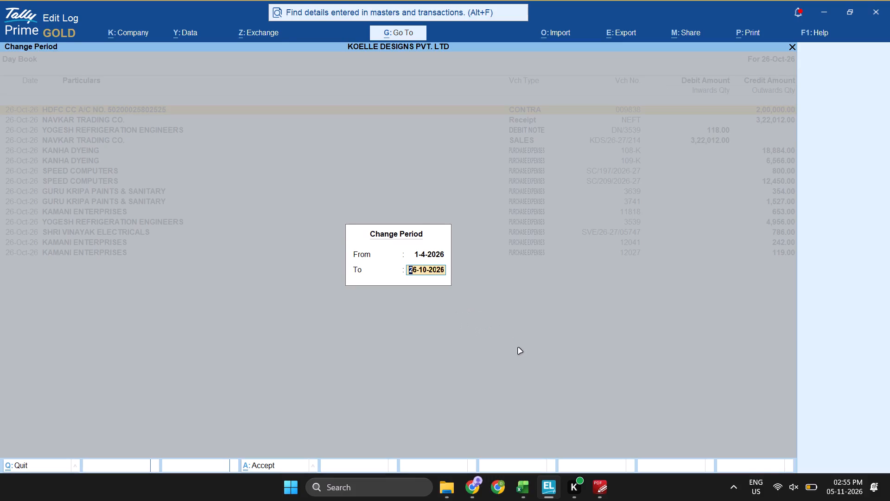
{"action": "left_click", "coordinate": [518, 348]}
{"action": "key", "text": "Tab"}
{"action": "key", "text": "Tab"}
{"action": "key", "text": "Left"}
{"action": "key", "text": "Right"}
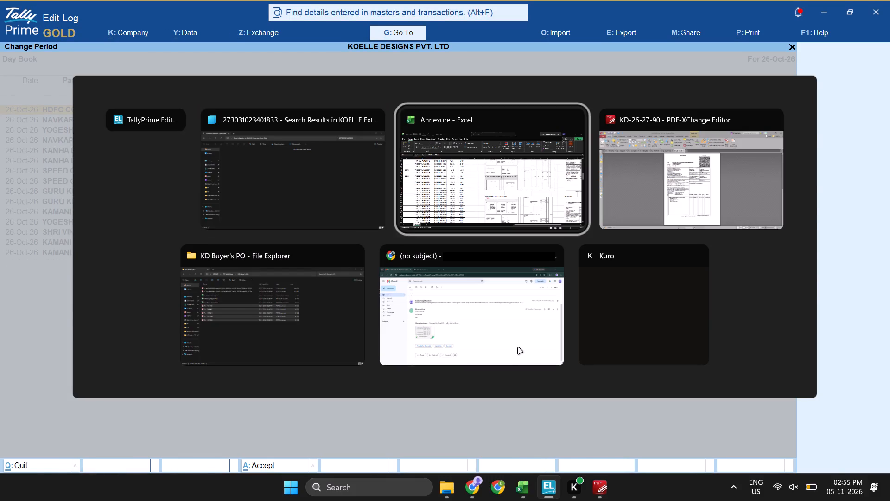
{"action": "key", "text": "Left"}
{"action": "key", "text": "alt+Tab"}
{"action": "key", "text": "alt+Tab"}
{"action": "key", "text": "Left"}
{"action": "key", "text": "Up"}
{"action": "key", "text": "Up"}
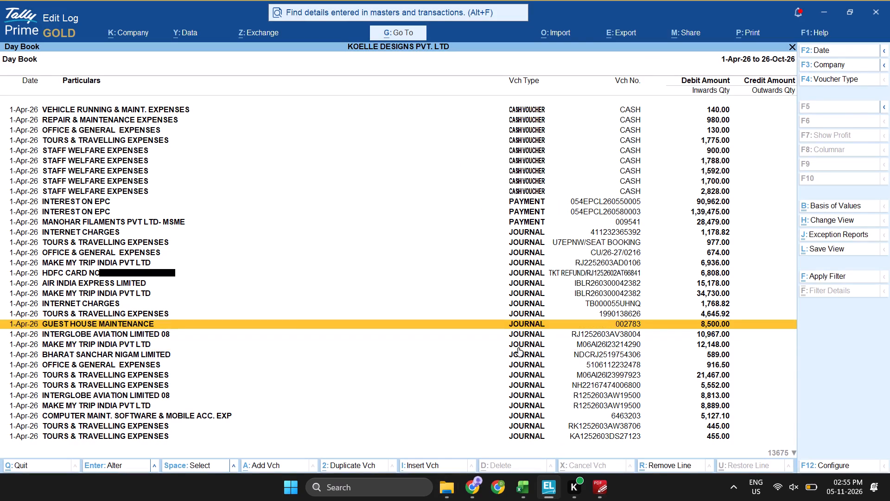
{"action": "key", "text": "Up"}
{"action": "key", "text": "ctrl+f"}
{"action": "key", "text": "ctrl+v"}
{"action": "key", "text": "Return"}
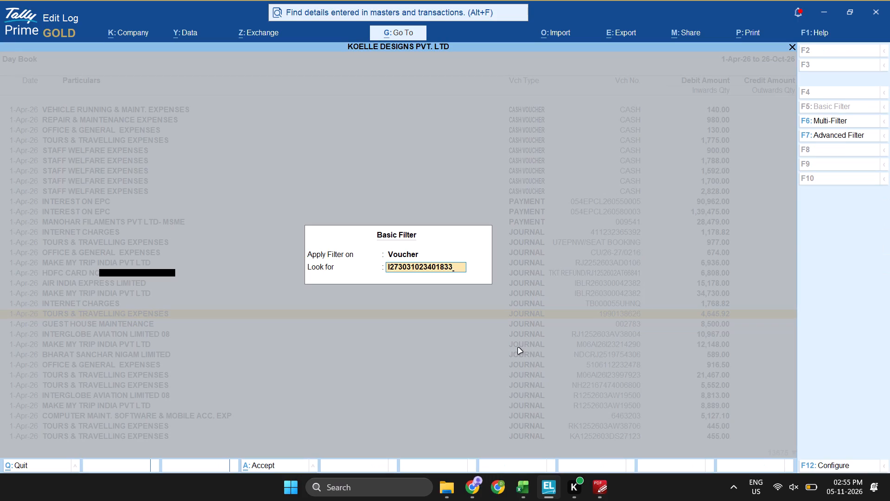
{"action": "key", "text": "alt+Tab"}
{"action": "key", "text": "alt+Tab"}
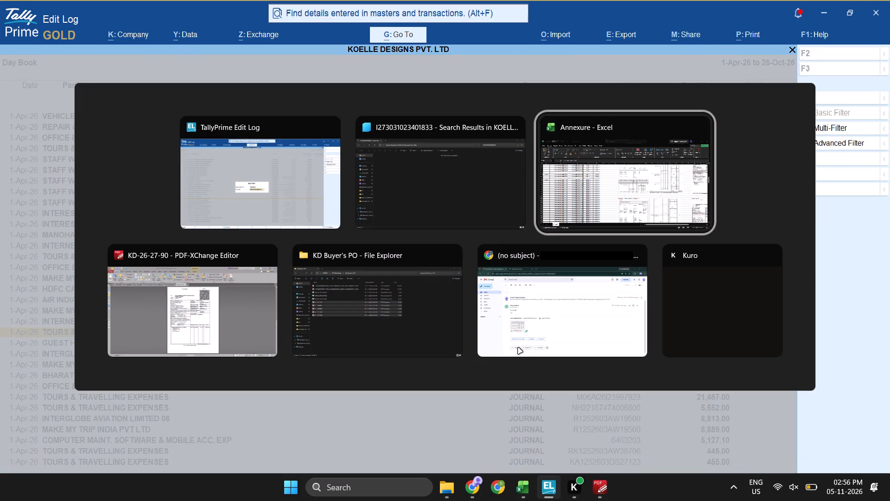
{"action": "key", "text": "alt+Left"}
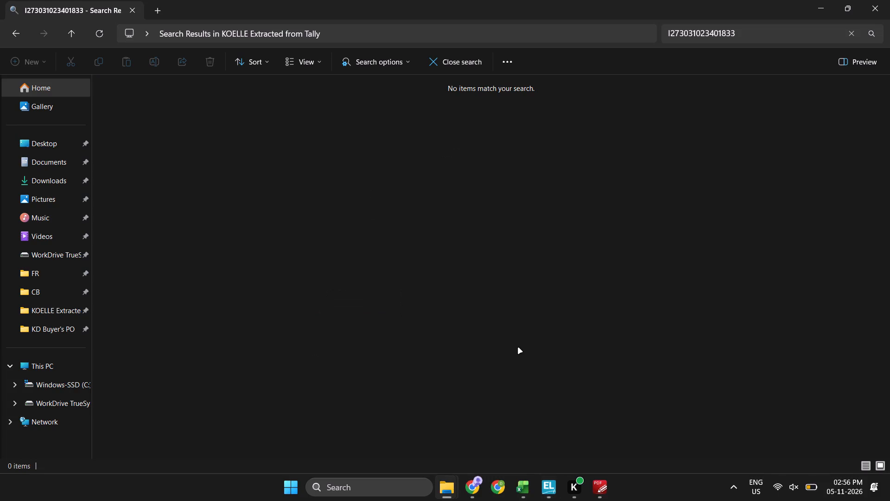
{"action": "key", "text": "alt+Tab"}
{"action": "key", "text": "alt+Tab"}
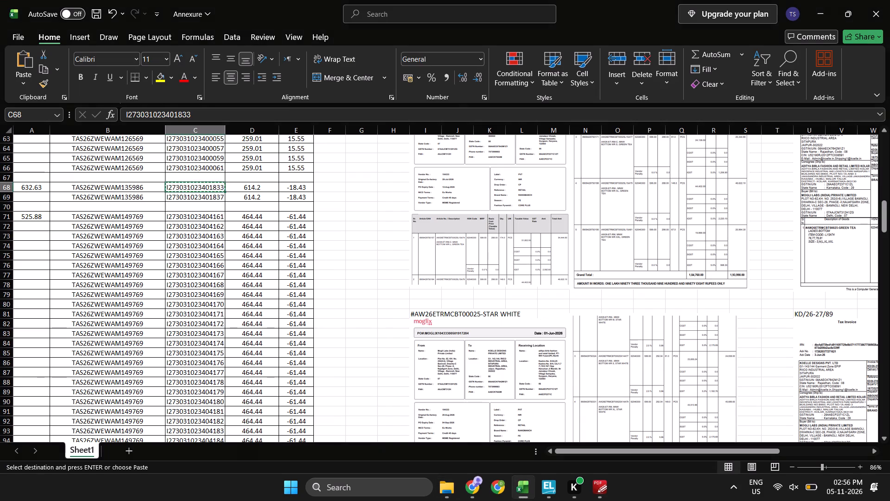
{"action": "scroll", "coordinate": [338, 321], "scroll_direction": "down", "scroll_amount": 3}
{"action": "scroll", "coordinate": [338, 321], "scroll_direction": "up", "scroll_amount": 1}
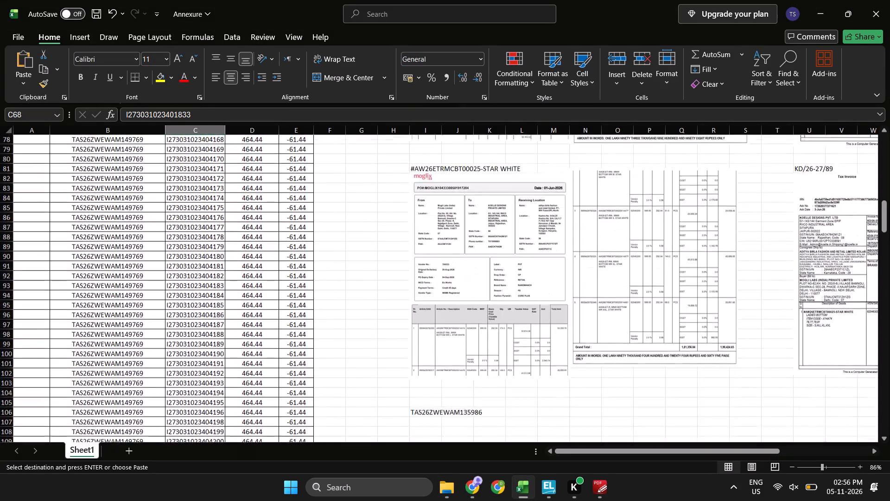
{"action": "scroll", "coordinate": [338, 321], "scroll_direction": "up", "scroll_amount": 2}
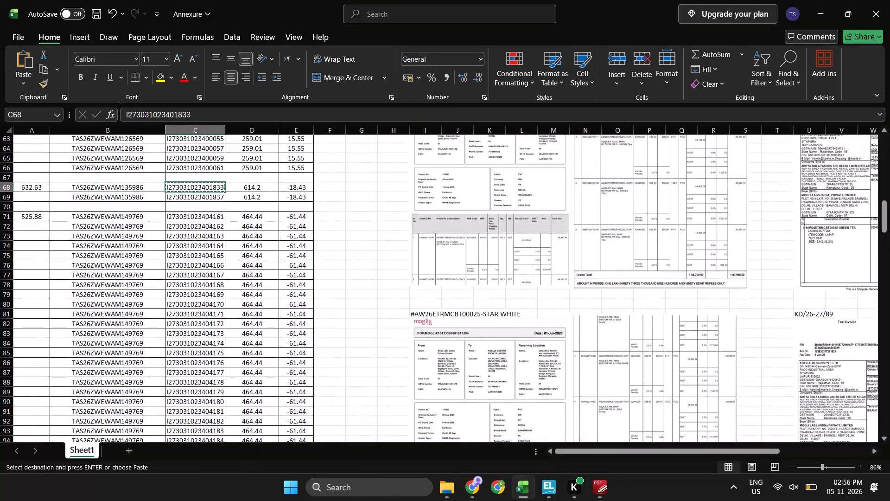
{"action": "scroll", "coordinate": [338, 321], "scroll_direction": "down", "scroll_amount": 3}
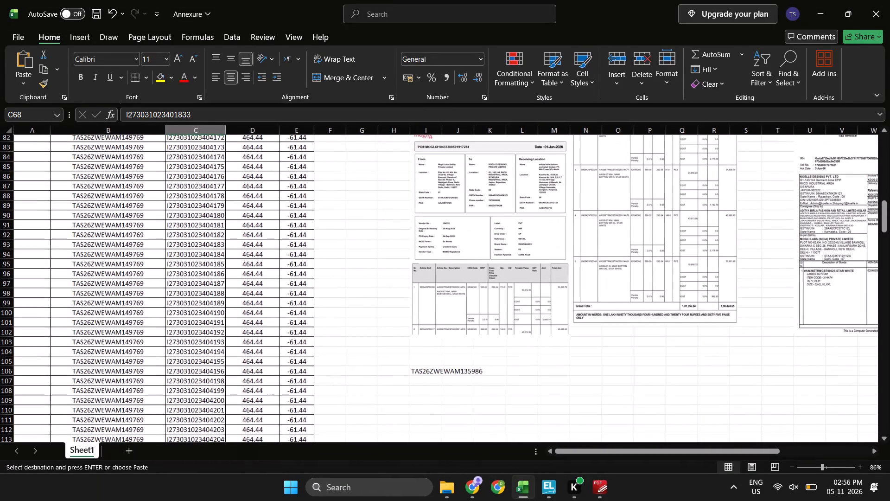
{"action": "left_click", "coordinate": [526, 364]}
{"action": "key", "text": "Down"}
{"action": "key", "text": "Right"}
{"action": "key", "text": "Right"}
{"action": "key", "text": "Right"}
{"action": "key", "text": "Right"}
{"action": "key", "text": "Right"}
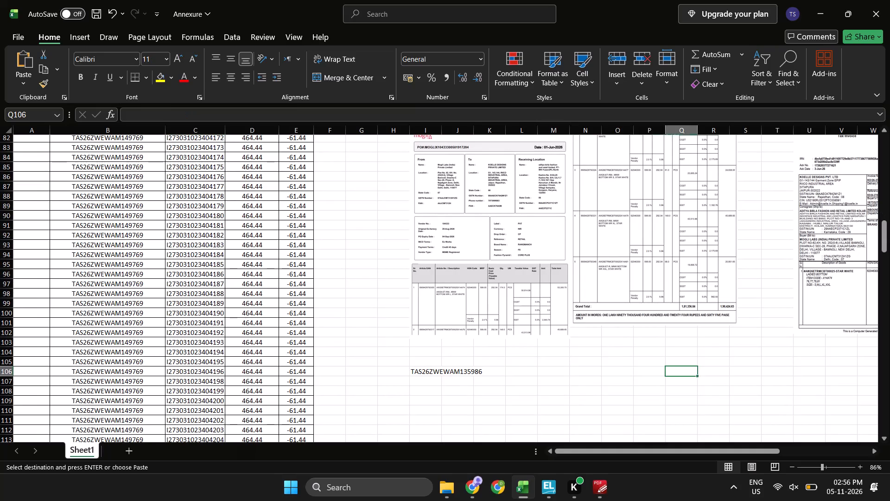
{"action": "key", "text": "Right"}
{"action": "key", "text": "Right"}
{"action": "key", "text": "Right"}
{"action": "key", "text": "Right"}
{"action": "type", "text": "=c68"}
{"action": "key", "text": "Return"}
Check the formulas behind the U106 and I106 labels and compare them with the earlier labelled image rows.
{"action": "key", "text": "Up"}
{"action": "scroll", "coordinate": [526, 364], "scroll_direction": "up", "scroll_amount": 2}
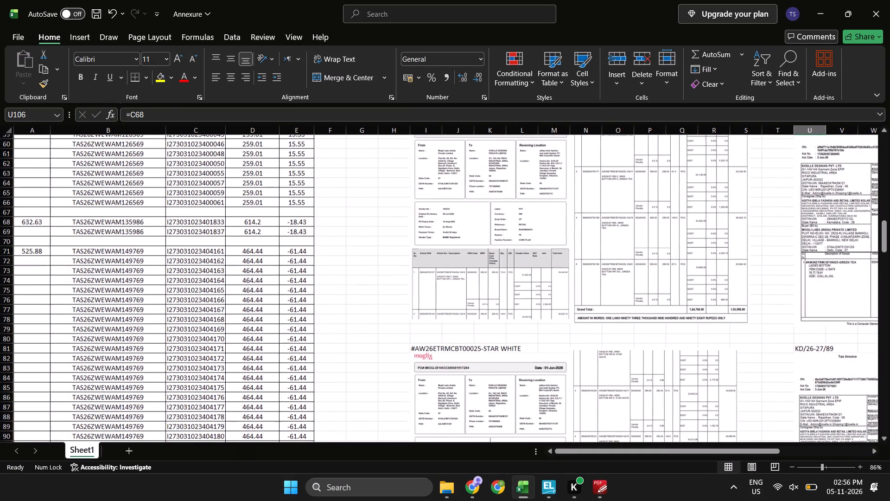
{"action": "key", "text": "F2"}
{"action": "key", "text": "Escape"}
{"action": "key", "text": "Left"}
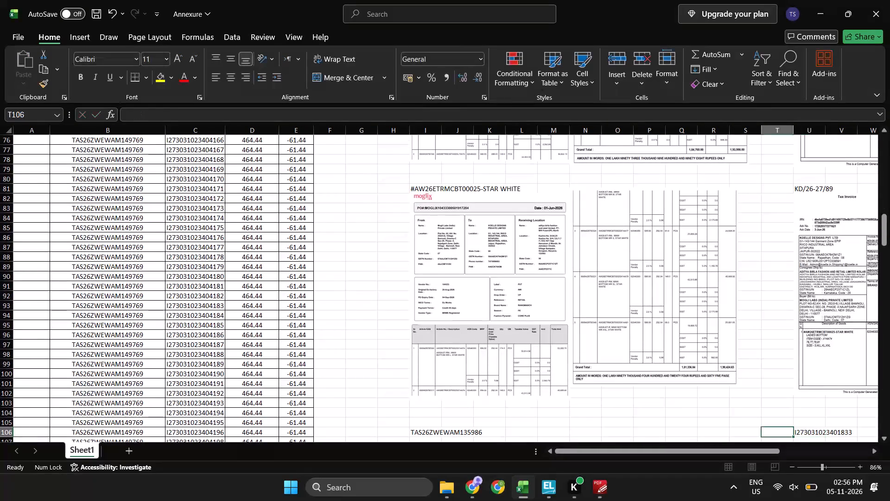
{"action": "key", "text": "ctrl+Left"}
{"action": "key", "text": "F2"}
{"action": "key", "text": "Escape"}
{"action": "scroll", "coordinate": [538, 334], "scroll_direction": "up", "scroll_amount": 2}
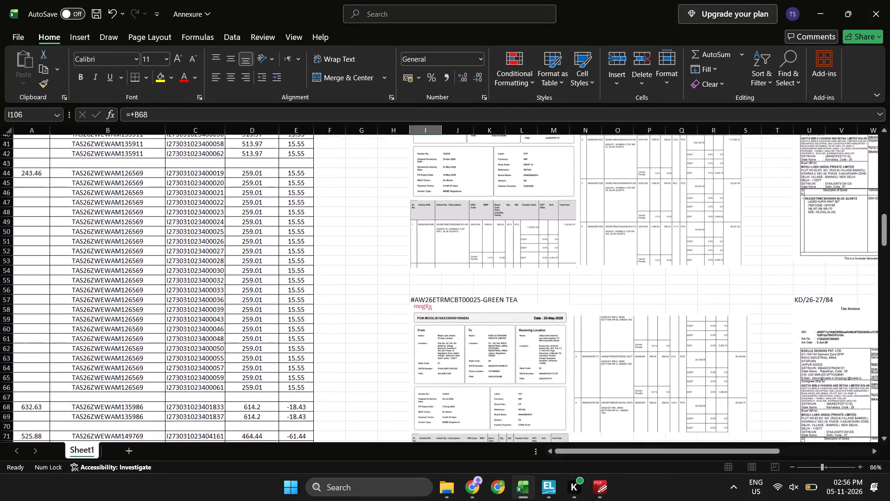
{"action": "scroll", "coordinate": [538, 334], "scroll_direction": "up", "scroll_amount": 1}
{"action": "scroll", "coordinate": [306, 258], "scroll_direction": "up", "scroll_amount": 1}
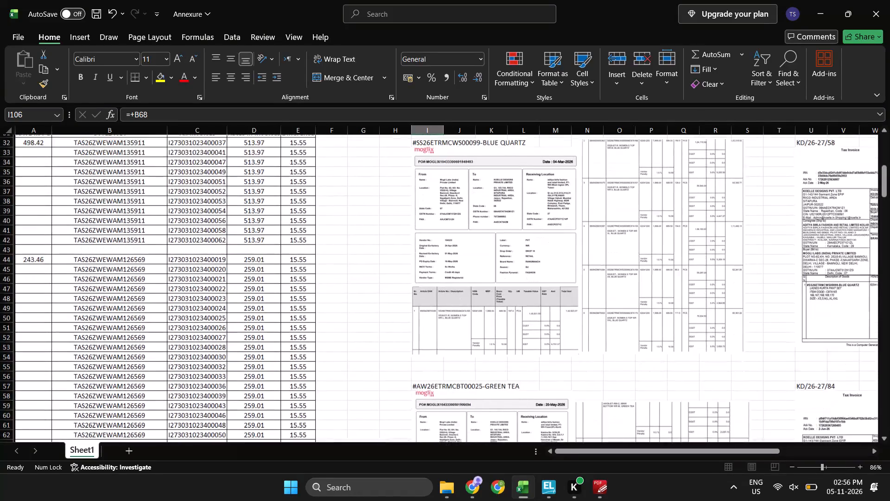
{"action": "scroll", "coordinate": [195, 307], "scroll_direction": "down", "scroll_amount": 3}
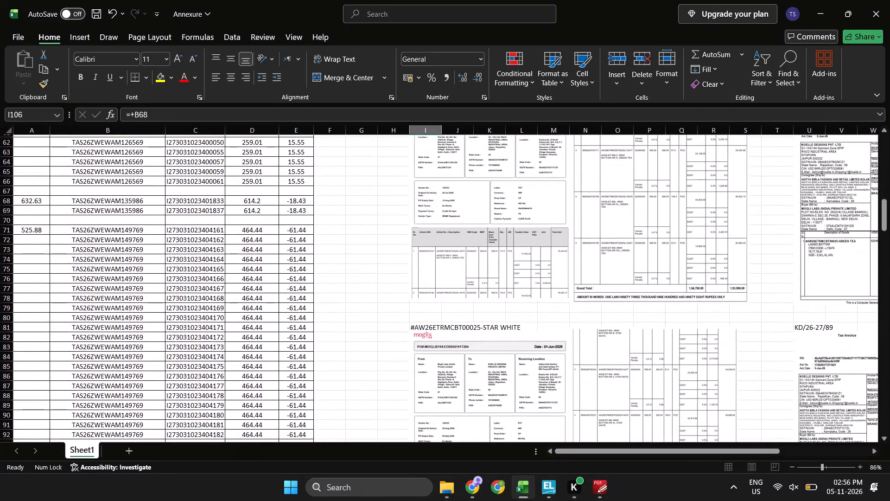
Review the style and invoice number cells of the TAS26ZWEWAM135986 rows and the start of the TAS26ZWEWAM149769 table.
{"action": "left_click", "coordinate": [121, 213]}
{"action": "key", "text": "Up"}
{"action": "key", "text": "Right"}
{"action": "key", "text": "Down"}
{"action": "key", "text": "Left"}
{"action": "key", "text": "Right"}
{"action": "key", "text": "Left"}
{"action": "key", "text": "Right"}
{"action": "key", "text": "Down"}
{"action": "key", "text": "Down"}
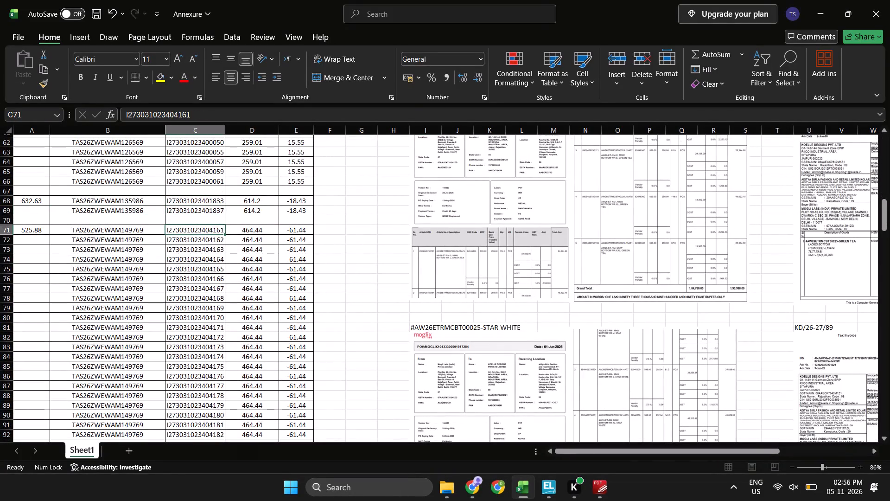
{"action": "scroll", "coordinate": [121, 213], "scroll_direction": "down", "scroll_amount": 4}
{"action": "scroll", "coordinate": [121, 213], "scroll_direction": "up", "scroll_amount": 2}
Switch to TallyPrime, check the filtered Day Book for the invoice, and back out of it.
{"action": "key", "text": "alt+Tab"}
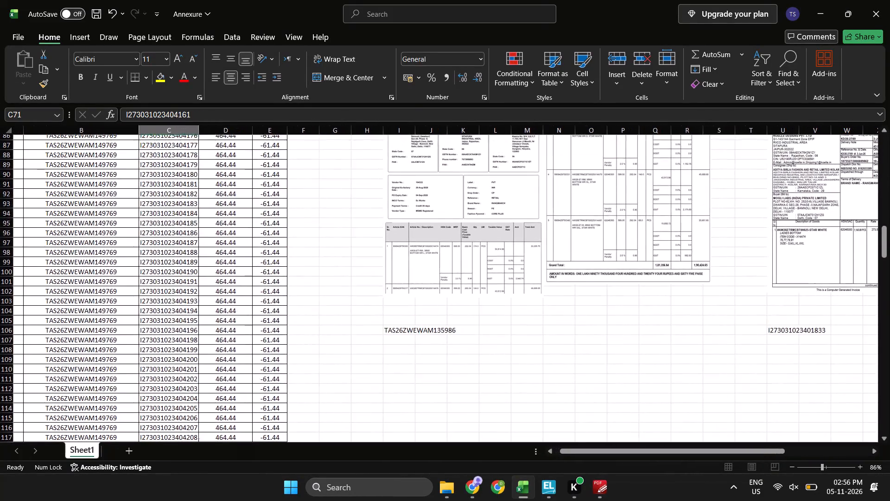
{"action": "key", "text": "alt+Tab"}
{"action": "key", "text": "alt+Left"}
{"action": "key", "text": "alt+Right"}
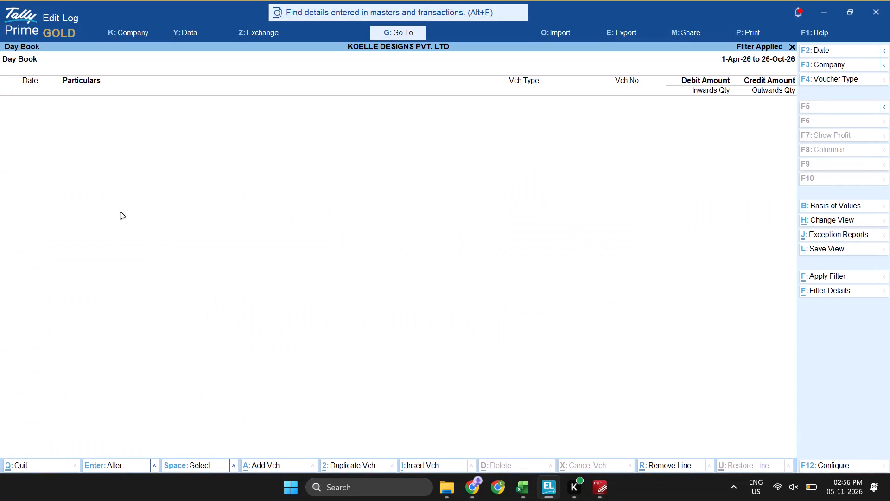
{"action": "key", "text": "Escape"}
{"action": "key", "text": "Escape"}
{"action": "key", "text": "Escape"}
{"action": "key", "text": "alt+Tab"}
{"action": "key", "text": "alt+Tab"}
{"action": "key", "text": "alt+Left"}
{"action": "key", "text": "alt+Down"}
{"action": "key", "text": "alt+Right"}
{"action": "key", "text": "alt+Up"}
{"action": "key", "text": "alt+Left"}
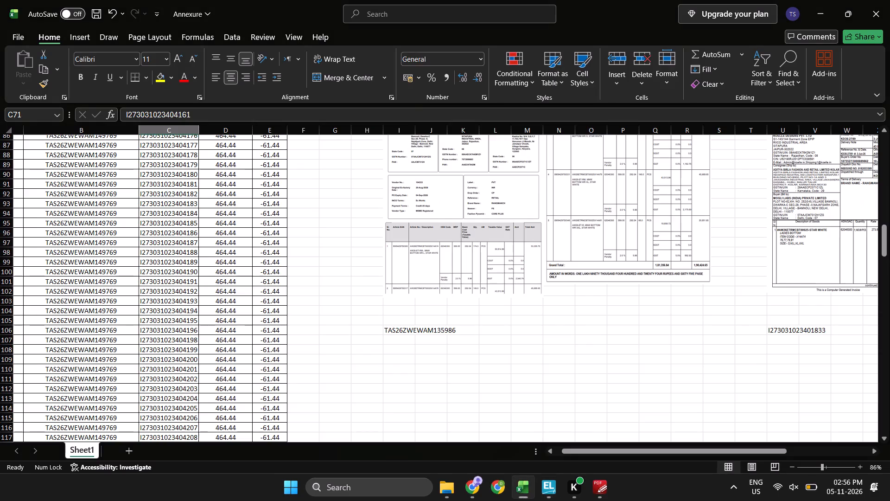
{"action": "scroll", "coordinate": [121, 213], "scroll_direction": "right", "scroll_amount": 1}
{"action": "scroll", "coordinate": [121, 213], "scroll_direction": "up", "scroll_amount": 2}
Switch to the KD Buyer's PO folder and open the PDF starting with 1. TAS26FWWWFG140592.
{"action": "key", "text": "alt+Tab"}
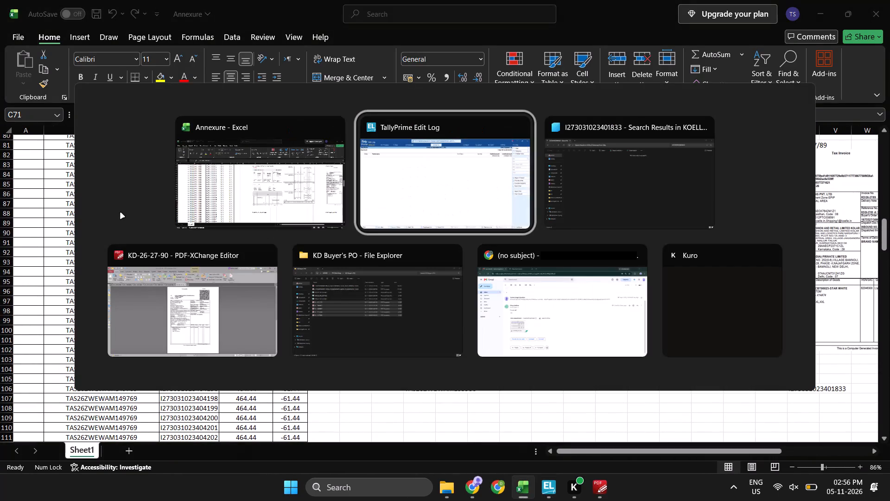
{"action": "key", "text": "alt+Tab"}
{"action": "key", "text": "alt+Left"}
{"action": "key", "text": "alt+Down"}
{"action": "key", "text": "alt+Left"}
{"action": "key", "text": "alt+Right"}
{"action": "key", "text": "alt+Left"}
{"action": "key", "text": "alt+Right"}
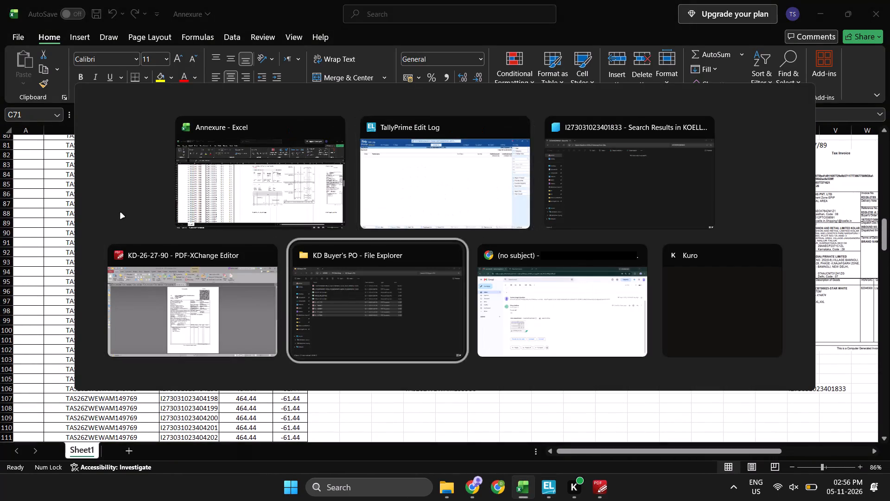
{"action": "key", "text": "alt+Right"}
{"action": "key", "text": "alt+Up"}
{"action": "key", "text": "alt+Down"}
{"action": "key", "text": "alt+Left"}
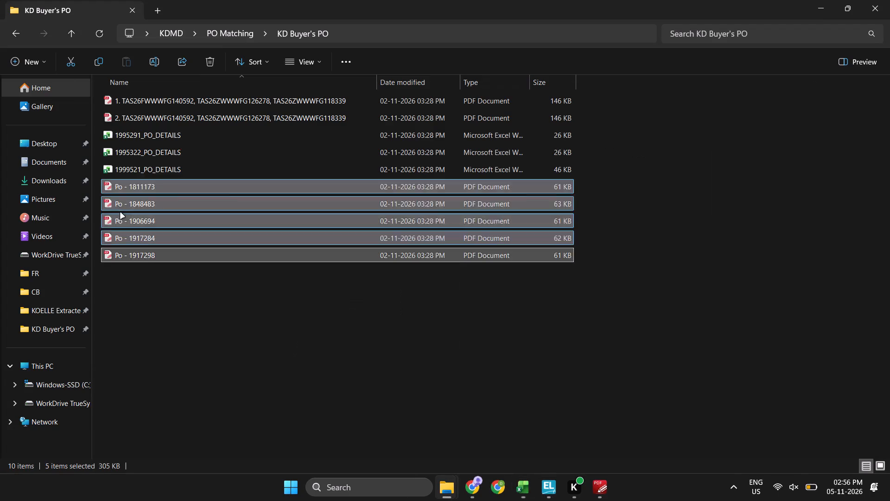
{"action": "key", "text": "Up"}
{"action": "key", "text": "Up"}
{"action": "key", "text": "Up"}
{"action": "key", "text": "Up"}
{"action": "key", "text": "Up"}
{"action": "key", "text": "Up"}
{"action": "key", "text": "Up"}
{"action": "key", "text": "Up"}
{"action": "key", "text": "Up"}
{"action": "key", "text": "Up"}
{"action": "key", "text": "Return"}
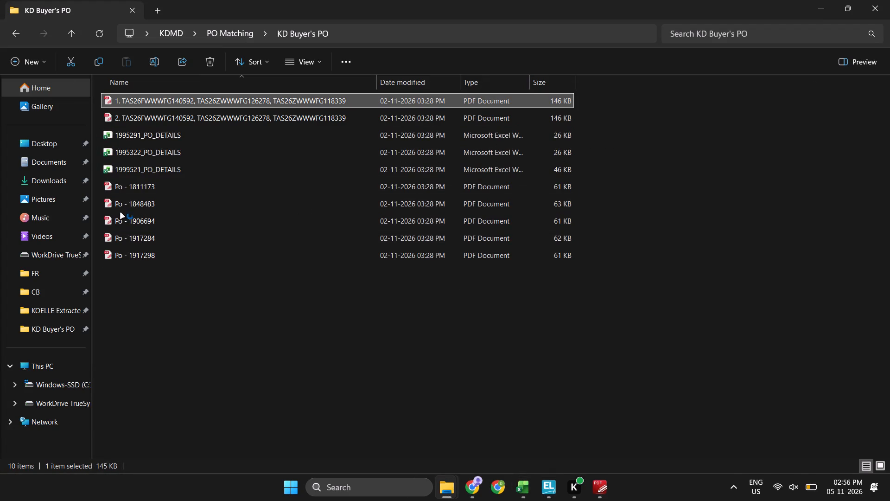
Examine the first pages of the Reliance Retail purchase order, including the article table with the vendor article numbers and base costs.
{"action": "scroll", "coordinate": [293, 237], "scroll_direction": "up", "scroll_amount": 12}
{"action": "scroll", "coordinate": [293, 237], "scroll_direction": "down", "scroll_amount": 3, "text": "ctrl"}
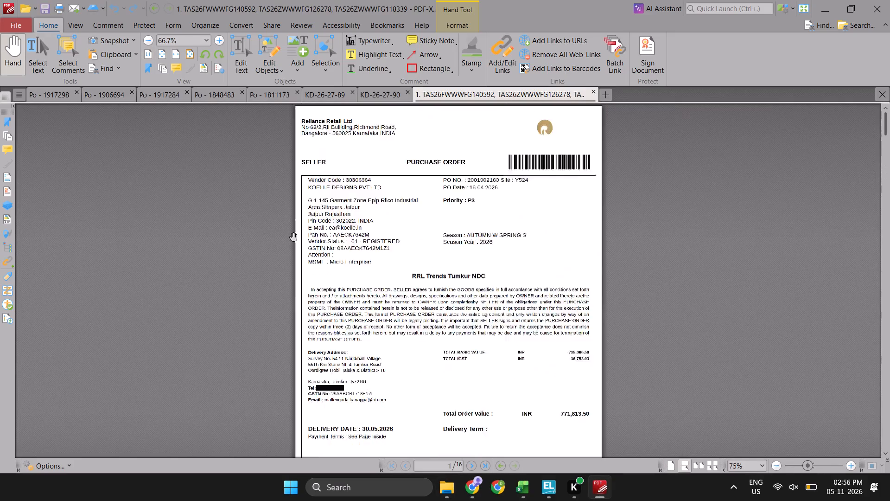
{"action": "scroll", "coordinate": [293, 237], "scroll_direction": "up", "scroll_amount": 1, "text": "ctrl"}
{"action": "scroll", "coordinate": [293, 237], "scroll_direction": "down", "scroll_amount": 2, "text": "ctrl"}
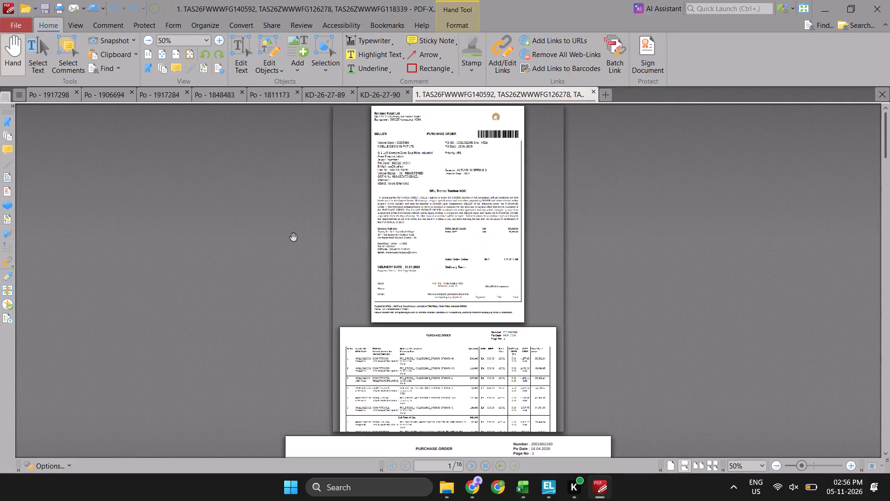
{"action": "scroll", "coordinate": [293, 237], "scroll_direction": "down", "scroll_amount": 2, "text": "ctrl"}
{"action": "scroll", "coordinate": [293, 237], "scroll_direction": "up", "scroll_amount": 7, "text": "ctrl"}
{"action": "scroll", "coordinate": [293, 237], "scroll_direction": "down", "scroll_amount": 1}
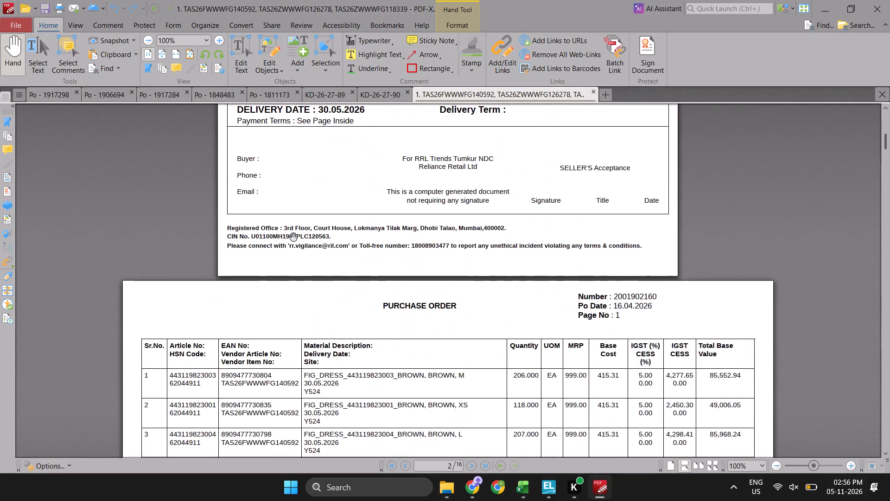
{"action": "key", "text": "alt+Tab"}
{"action": "key", "text": "alt+Tab"}
{"action": "key", "text": "alt+Tab"}
{"action": "key", "text": "alt+Tab"}
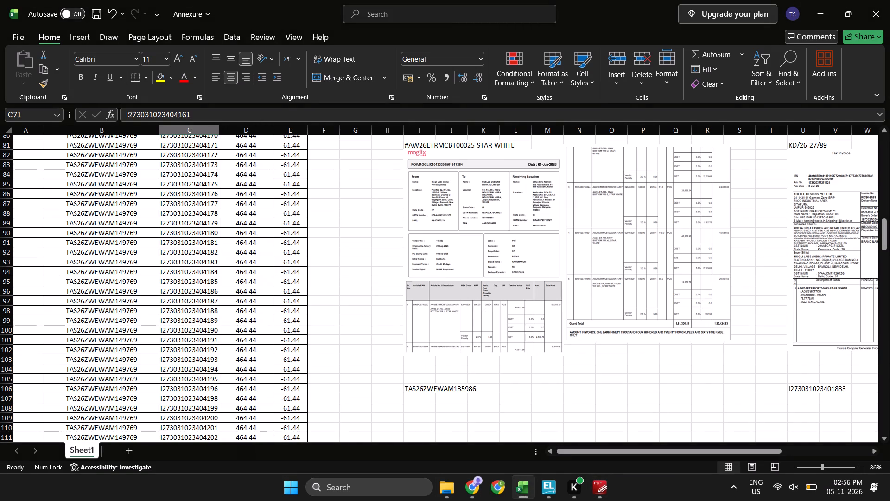
{"action": "scroll", "coordinate": [245, 260], "scroll_direction": "down", "scroll_amount": 2}
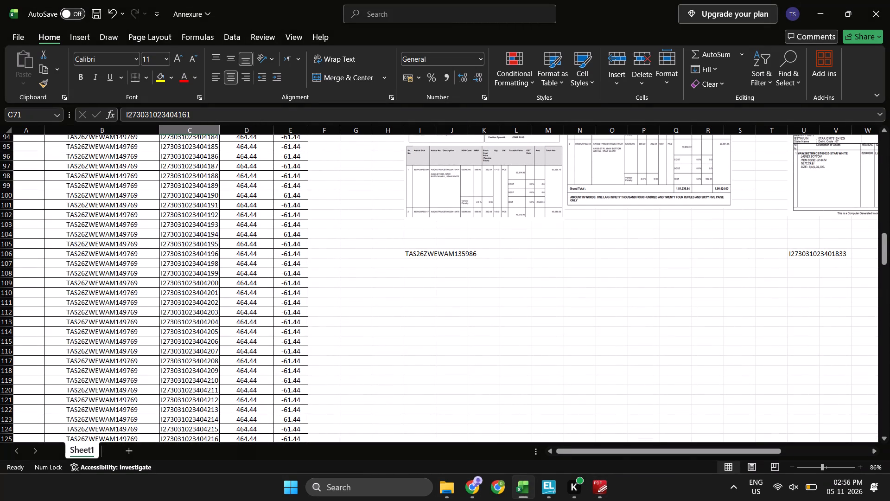
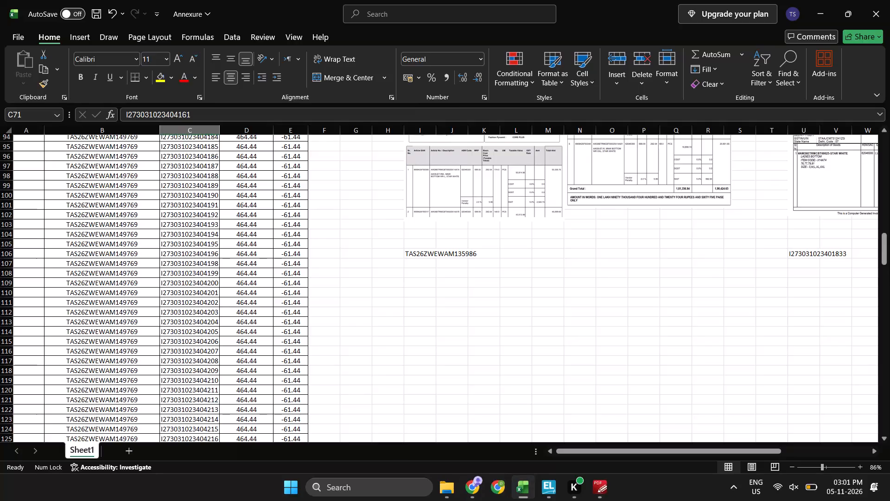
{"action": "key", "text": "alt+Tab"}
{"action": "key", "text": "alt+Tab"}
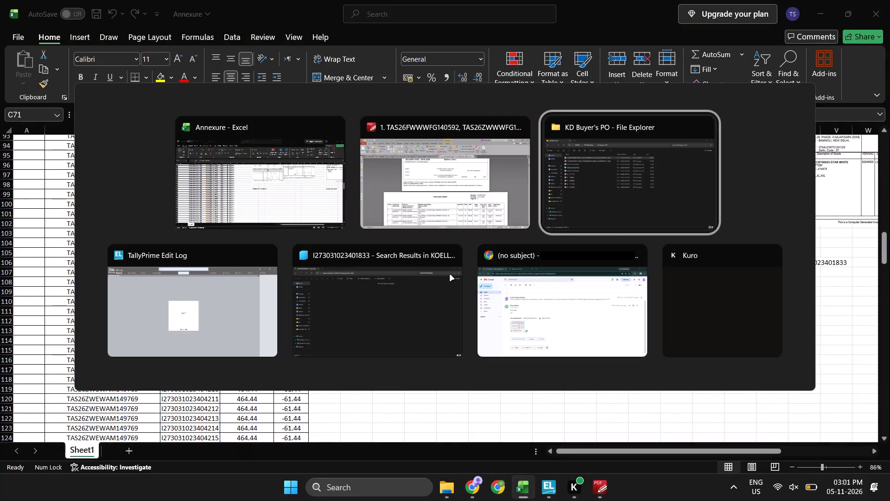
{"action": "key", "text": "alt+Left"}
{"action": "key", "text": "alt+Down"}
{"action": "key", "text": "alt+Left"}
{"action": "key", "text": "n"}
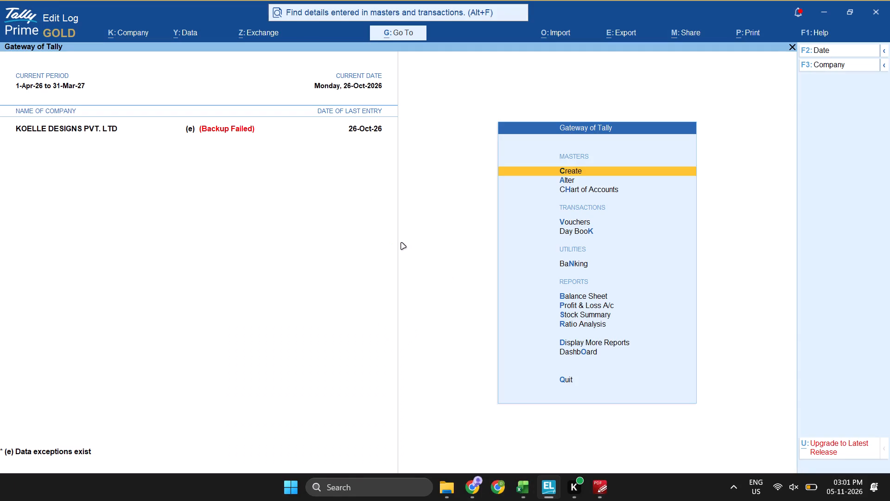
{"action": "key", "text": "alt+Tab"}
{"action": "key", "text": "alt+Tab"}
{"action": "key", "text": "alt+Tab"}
{"action": "left_click", "coordinate": [432, 263]}
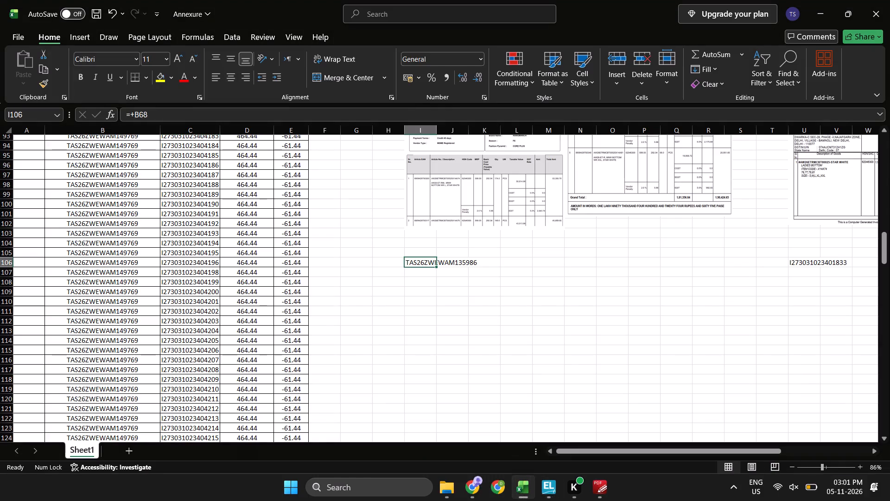
{"action": "key", "text": "Down"}
{"action": "key", "text": "Up"}
{"action": "key", "text": "alt+Tab"}
{"action": "key", "text": "alt+Tab"}
{"action": "key", "text": "alt+Tab"}
{"action": "key", "text": "alt+Tab"}
{"action": "key", "text": "Right"}
{"action": "key", "text": "Right"}
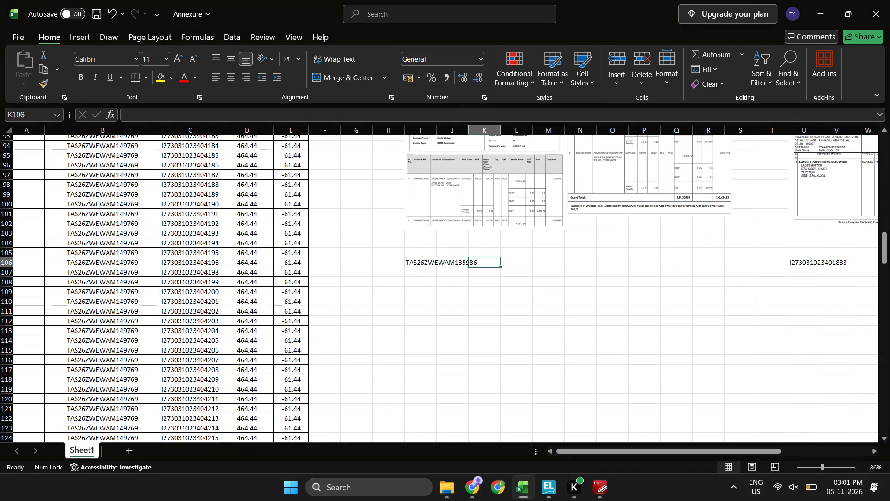
{"action": "key", "text": "Right"}
{"action": "key", "text": "Right"}
{"action": "key", "text": "ctrl+Right"}
{"action": "key", "text": "ctrl+c"}
{"action": "key", "text": "Left"}
{"action": "key", "text": "Left"}
{"action": "key", "text": "ctrl+Left"}
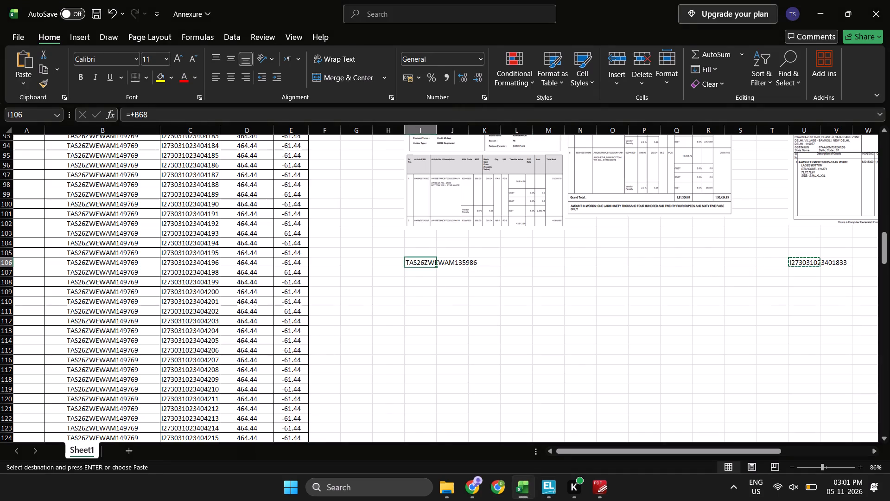
Switch to the Reliance Retail purchase order PDF and examine the vendor article numbers down to the order totals.
{"action": "key", "text": "alt+Tab"}
{"action": "key", "text": "alt+Tab"}
{"action": "key", "text": "alt+Tab"}
{"action": "scroll", "coordinate": [273, 284], "scroll_direction": "down", "scroll_amount": 1}
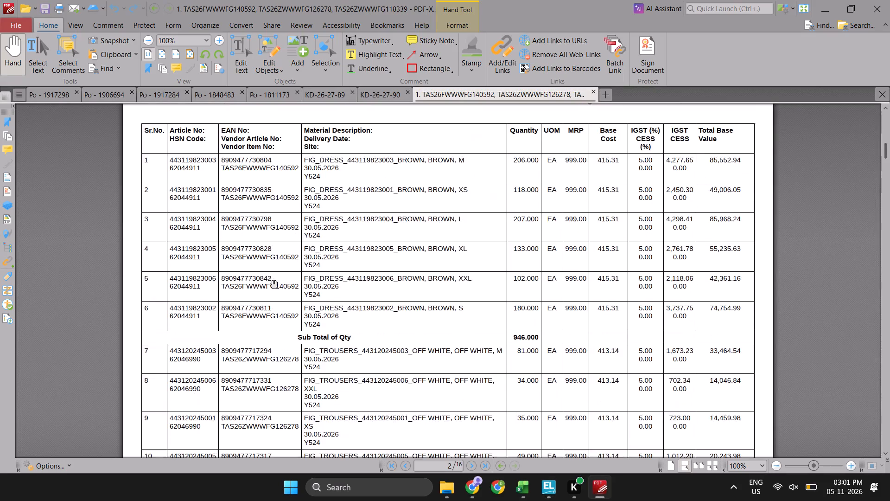
{"action": "scroll", "coordinate": [273, 284], "scroll_direction": "down", "scroll_amount": 3}
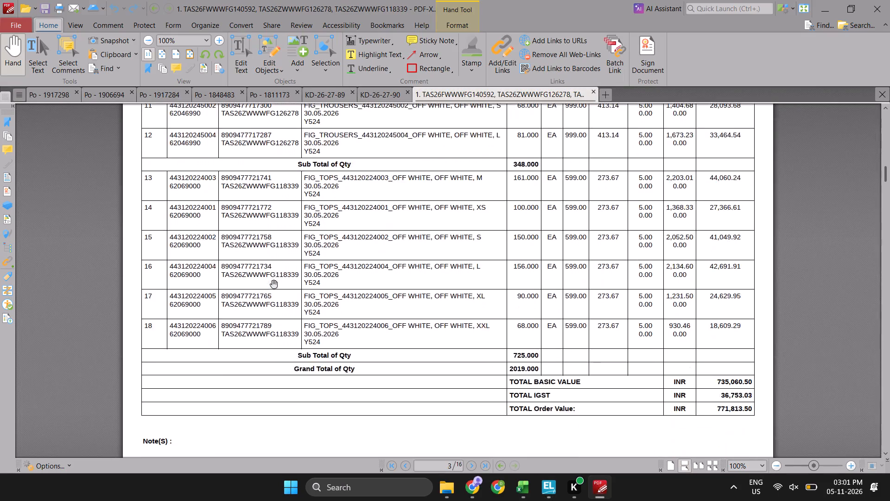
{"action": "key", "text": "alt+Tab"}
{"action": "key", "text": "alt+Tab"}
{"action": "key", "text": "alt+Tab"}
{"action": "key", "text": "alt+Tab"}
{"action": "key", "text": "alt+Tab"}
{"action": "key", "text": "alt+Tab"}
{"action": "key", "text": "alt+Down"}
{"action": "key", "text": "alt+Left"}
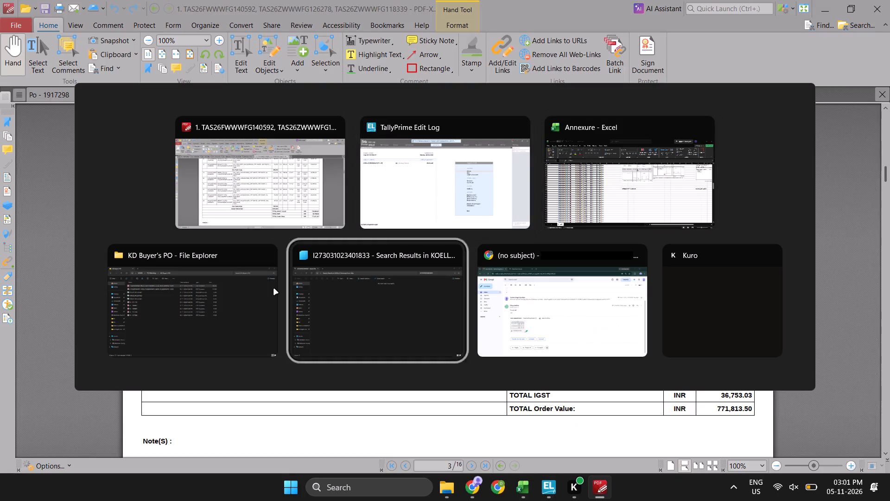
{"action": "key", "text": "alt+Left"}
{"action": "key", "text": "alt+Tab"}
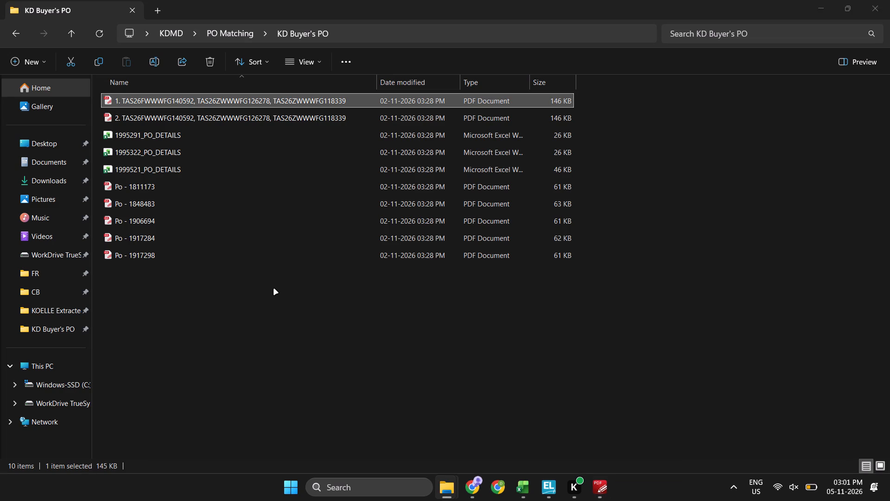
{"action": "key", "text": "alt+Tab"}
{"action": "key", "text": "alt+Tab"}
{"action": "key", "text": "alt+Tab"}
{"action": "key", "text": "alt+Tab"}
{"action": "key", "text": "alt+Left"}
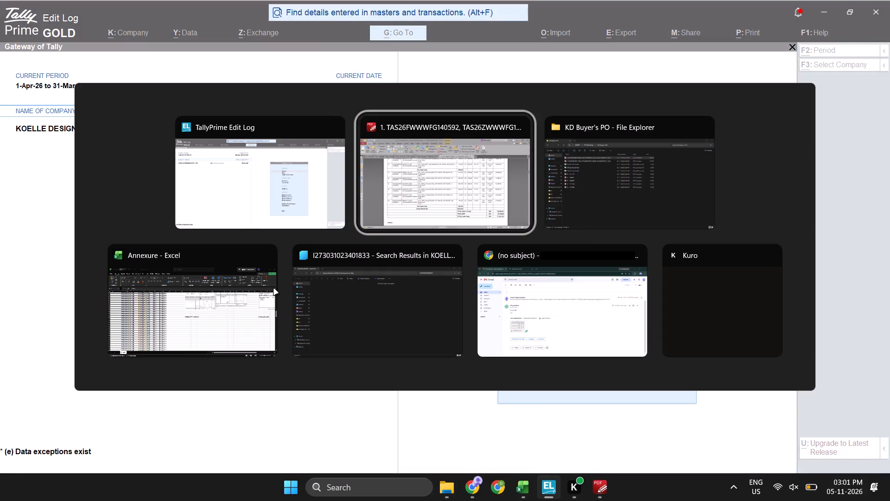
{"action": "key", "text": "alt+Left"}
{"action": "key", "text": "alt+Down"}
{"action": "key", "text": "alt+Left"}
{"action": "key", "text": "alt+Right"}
Review the Koelle rate difference table and its placed images in the Annexure workbook, through to the first Mirelle invoice.
{"action": "scroll", "coordinate": [311, 272], "scroll_direction": "up", "scroll_amount": 2}
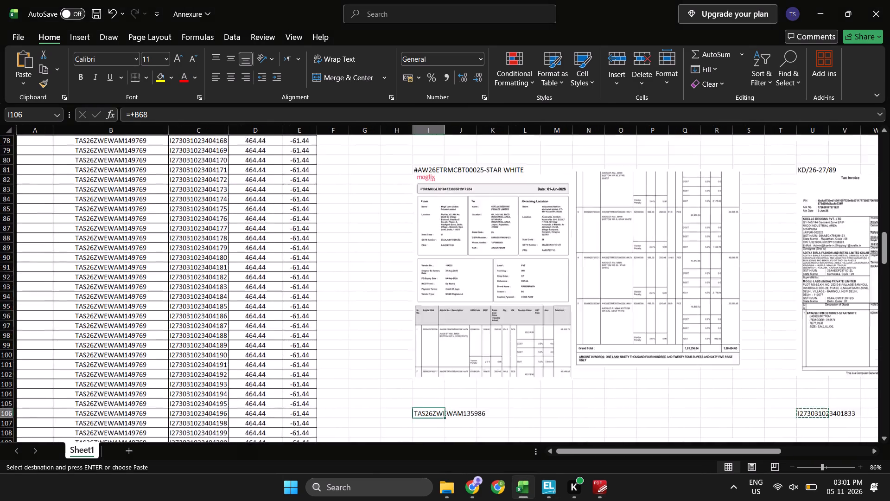
{"action": "scroll", "coordinate": [311, 272], "scroll_direction": "up", "scroll_amount": 6}
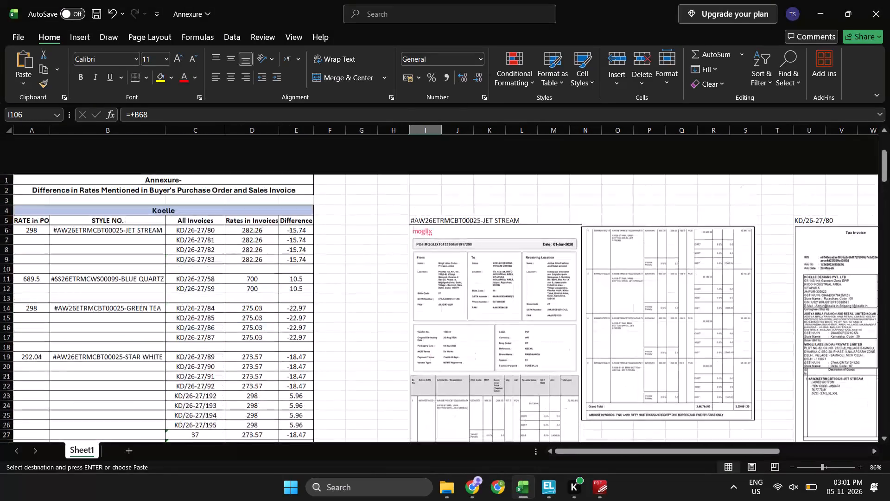
{"action": "scroll", "coordinate": [311, 272], "scroll_direction": "up", "scroll_amount": 2}
{"action": "scroll", "coordinate": [311, 272], "scroll_direction": "down", "scroll_amount": 2}
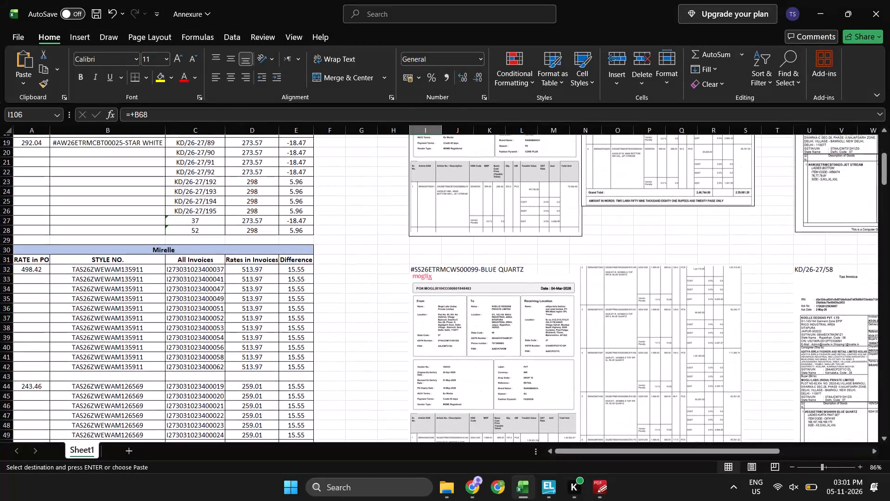
{"action": "scroll", "coordinate": [311, 272], "scroll_direction": "down", "scroll_amount": 1}
{"action": "left_click", "coordinate": [191, 272]}
{"action": "key", "text": "Right"}
{"action": "key", "text": "Up"}
{"action": "key", "text": "Left"}
{"action": "key", "text": "Up"}
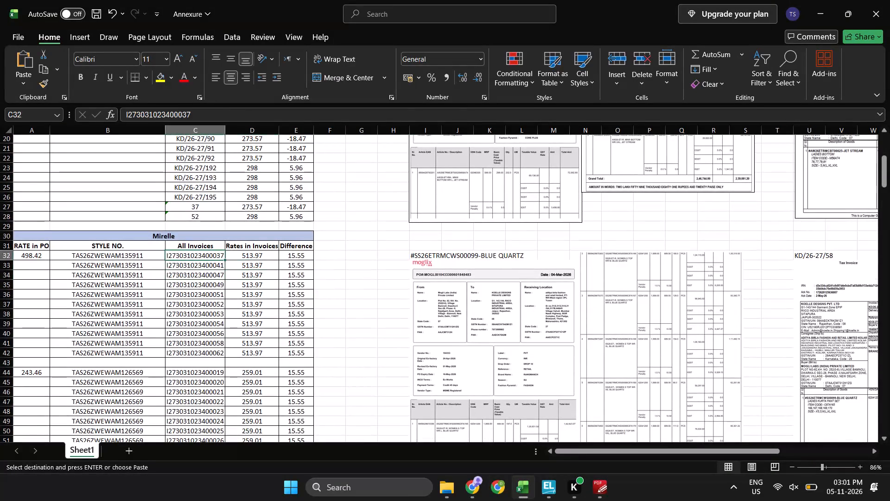
Go through the Mirelle invoice rows across all styles and locate the first TAS26ZWEWAM135986 style entry.
{"action": "key", "text": "Down"}
{"action": "key", "text": "Down"}
{"action": "key", "text": "Down"}
{"action": "key", "text": "Down"}
{"action": "key", "text": "Down"}
{"action": "key", "text": "Down"}
{"action": "key", "text": "Down"}
{"action": "key", "text": "Down"}
{"action": "key", "text": "Down"}
{"action": "key", "text": "Down"}
{"action": "key", "text": "Down"}
{"action": "key", "text": "Down"}
{"action": "key", "text": "Down"}
{"action": "key", "text": "Down"}
{"action": "key", "text": "Down"}
{"action": "key", "text": "Down"}
{"action": "key", "text": "Down"}
{"action": "key", "text": "Down"}
{"action": "key", "text": "Down"}
{"action": "key", "text": "Down"}
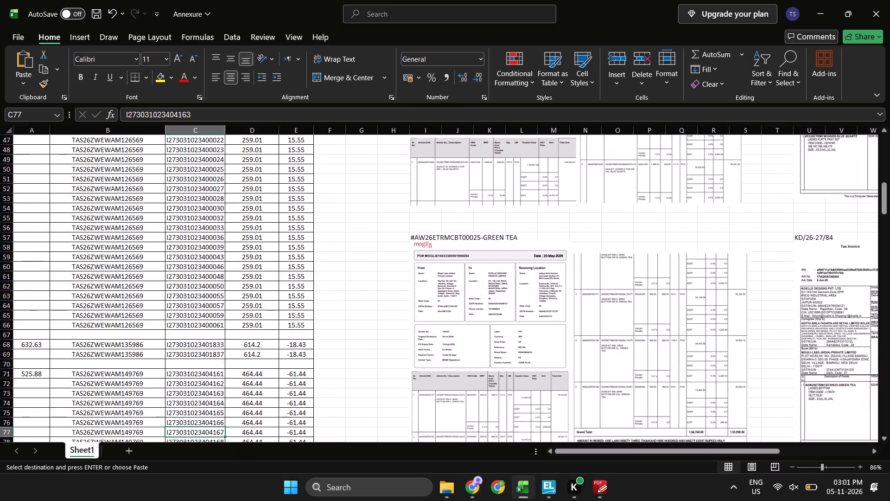
{"action": "key", "text": "Up"}
{"action": "key", "text": "Up"}
{"action": "key", "text": "Up"}
{"action": "key", "text": "Up"}
{"action": "key", "text": "Up"}
{"action": "key", "text": "Up"}
{"action": "key", "text": "Up"}
{"action": "key", "text": "Up"}
{"action": "key", "text": "Up"}
{"action": "key", "text": "Up"}
{"action": "key", "text": "Up"}
{"action": "key", "text": "Up"}
{"action": "key", "text": "Up"}
{"action": "key", "text": "Up"}
{"action": "key", "text": "Up"}
{"action": "key", "text": "Up"}
{"action": "key", "text": "Up"}
{"action": "key", "text": "Up"}
{"action": "key", "text": "Up"}
{"action": "key", "text": "Up"}
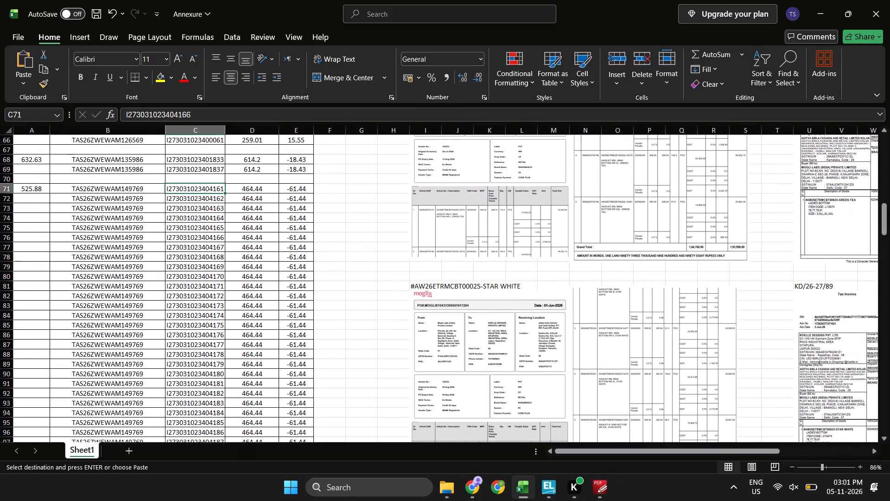
{"action": "key", "text": "Left"}
{"action": "key", "text": "Left"}
{"action": "key", "text": "Down"}
{"action": "key", "text": "Left"}
{"action": "key", "text": "Left"}
{"action": "key", "text": "Down"}
{"action": "key", "text": "Right"}
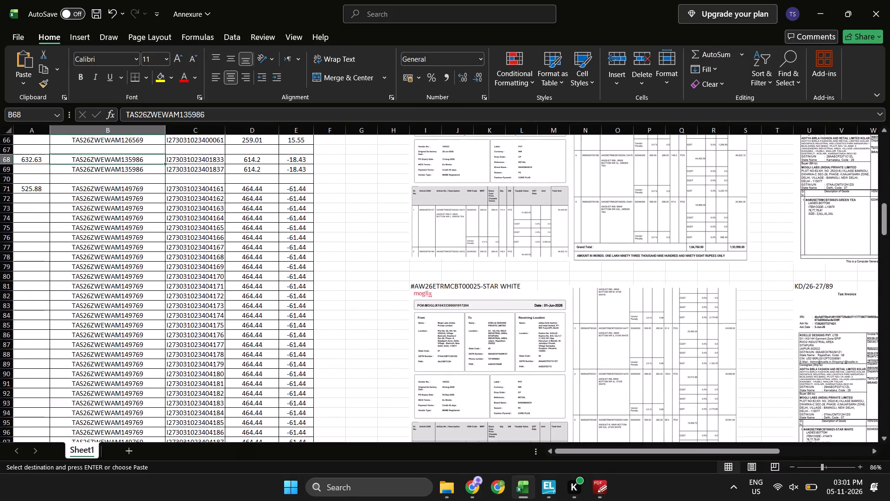
Switch to the KD Buyer's PO folder in File Explorer to view its purchase order files.
{"action": "key", "text": "alt+Tab"}
{"action": "key", "text": "alt+Tab"}
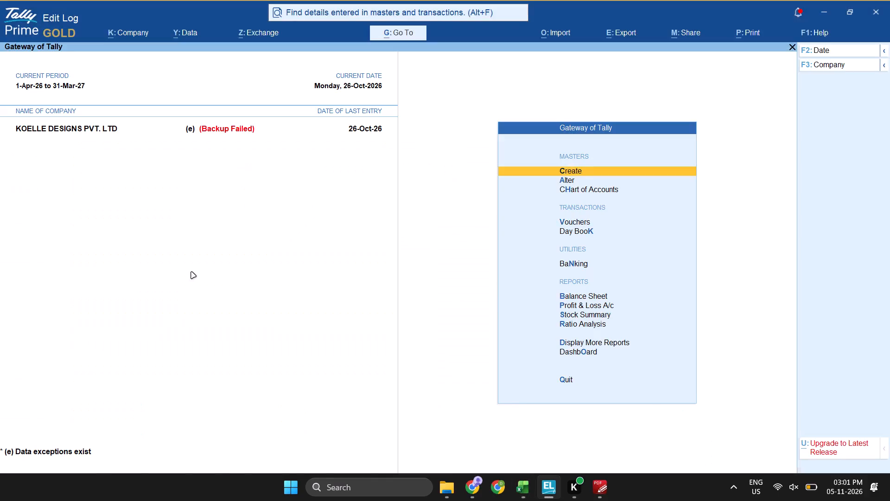
{"action": "key", "text": "alt+Tab"}
{"action": "key", "text": "alt+Tab"}
{"action": "key", "text": "alt+Down"}
{"action": "key", "text": "alt+Left"}
{"action": "key", "text": "alt+Left"}
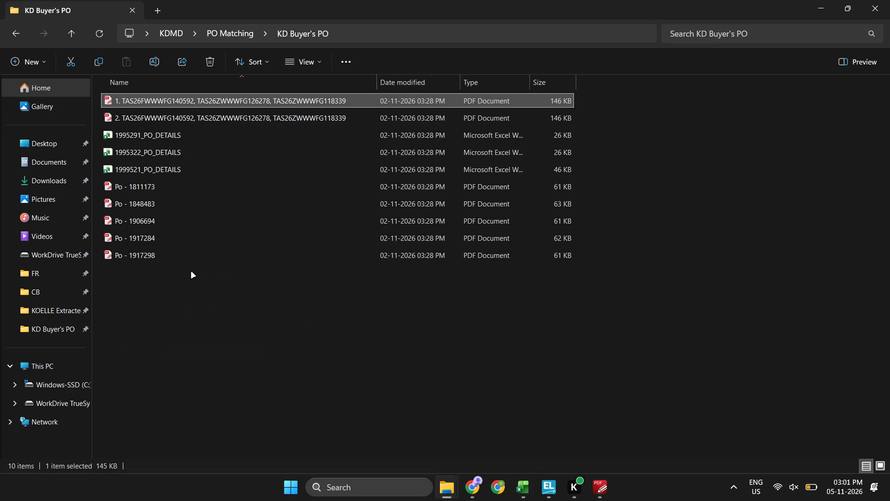
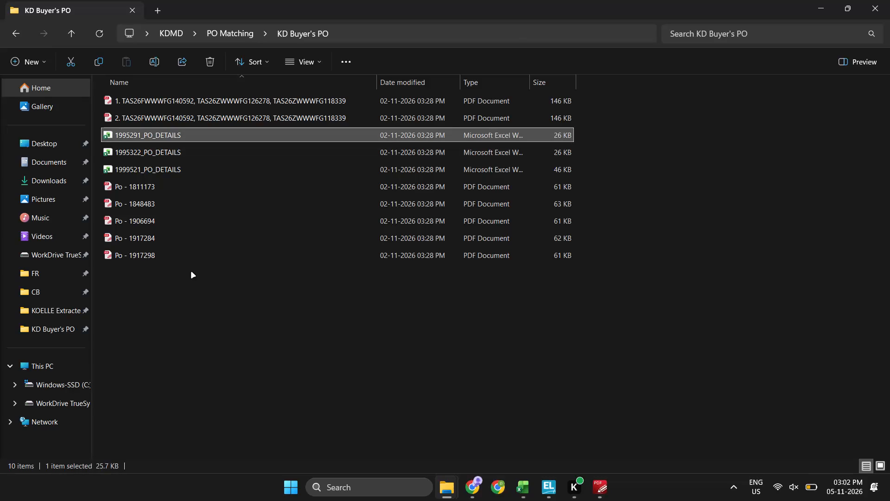
Open the 1995291_PO_DETAILS workbook, fit its columns to their contents, examine the order lines and close it.
{"action": "key", "text": "Return"}
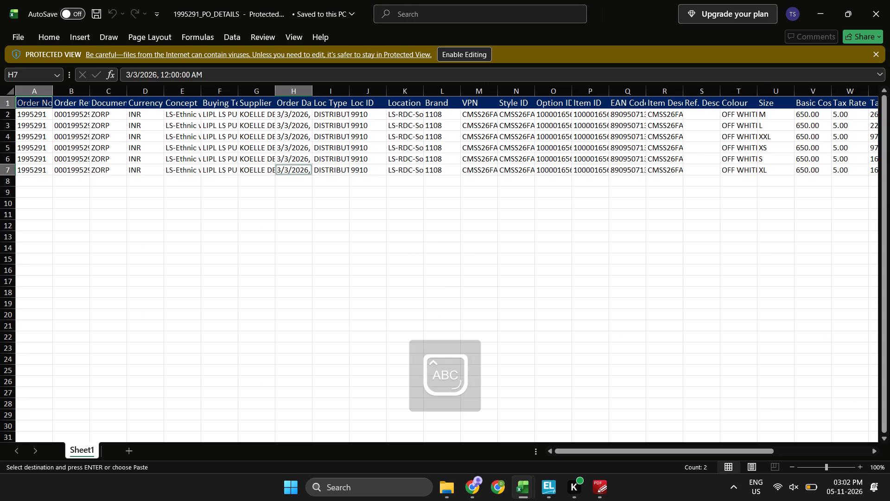
{"action": "key", "text": "Escape"}
{"action": "key", "text": "ctrl+a"}
{"action": "type", "text": "HOI"}
{"action": "key", "text": "Escape"}
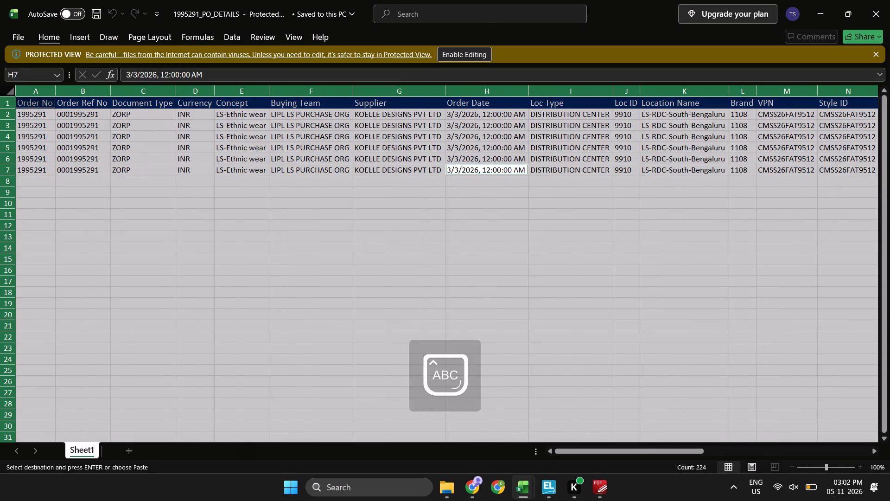
{"action": "key", "text": "Up"}
{"action": "key", "text": "Right"}
{"action": "key", "text": "Left"}
{"action": "key", "text": "Up"}
{"action": "key", "text": "Left"}
{"action": "key", "text": "Right"}
{"action": "key", "text": "Up"}
{"action": "key", "text": "Left"}
{"action": "left_click", "coordinate": [889, 0]}
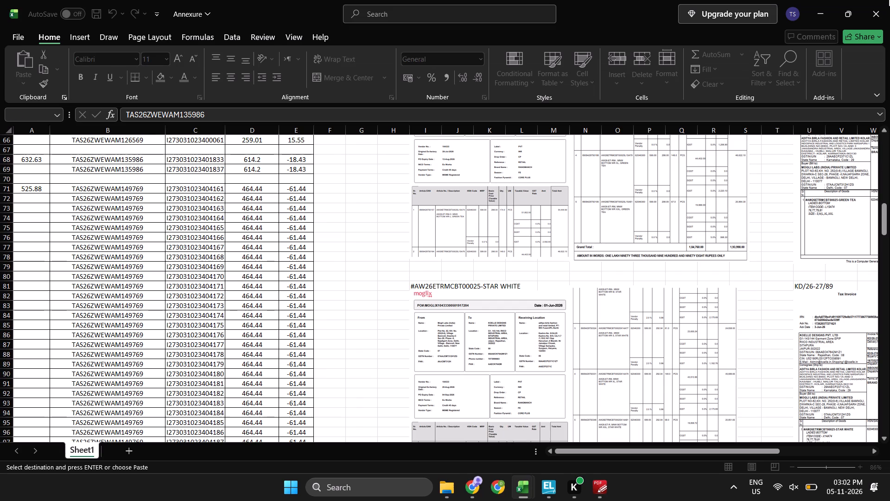
Compare the KD Buyer's PO file list with the TAS26ZWEWAM135986 and TAS26ZWEWAM149769 rows in the Annexure workbook.
{"action": "key", "text": "Escape"}
{"action": "scroll", "coordinate": [442, 270], "scroll_direction": "down", "scroll_amount": 1}
{"action": "key", "text": "alt+Tab"}
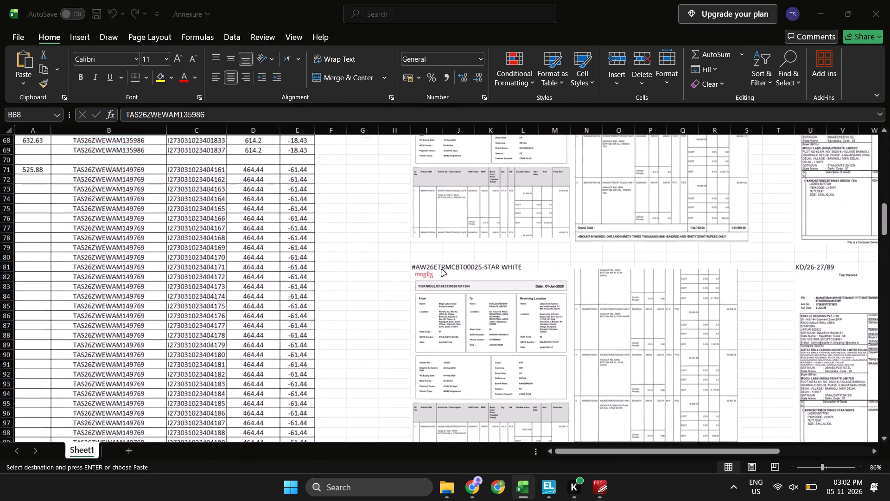
{"action": "key", "text": "alt+Tab"}
{"action": "key", "text": "alt+Tab"}
{"action": "key", "text": "alt+Left"}
{"action": "key", "text": "alt+Left"}
{"action": "key", "text": "Up"}
{"action": "key", "text": "Up"}
{"action": "key", "text": "Up"}
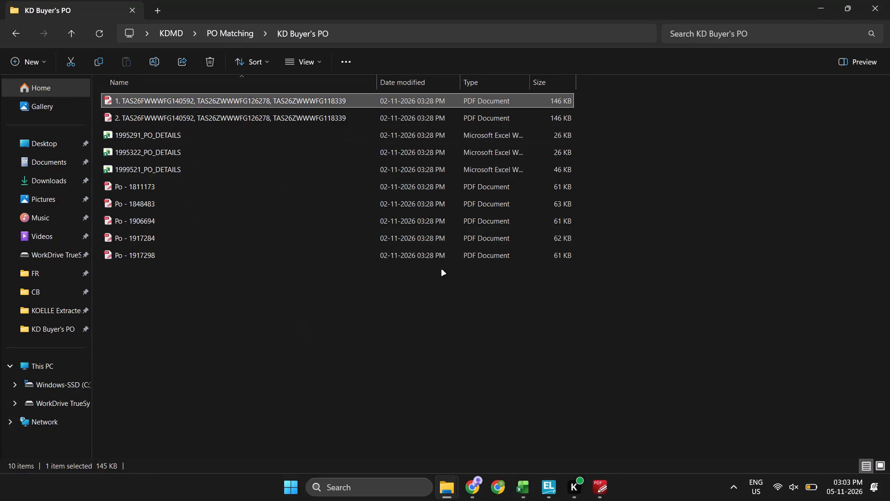
{"action": "key", "text": "Down"}
{"action": "key", "text": "Down"}
{"action": "key", "text": "alt+Tab"}
{"action": "key", "text": "Down"}
{"action": "key", "text": "Down"}
{"action": "key", "text": "Down"}
{"action": "key", "text": "Up"}
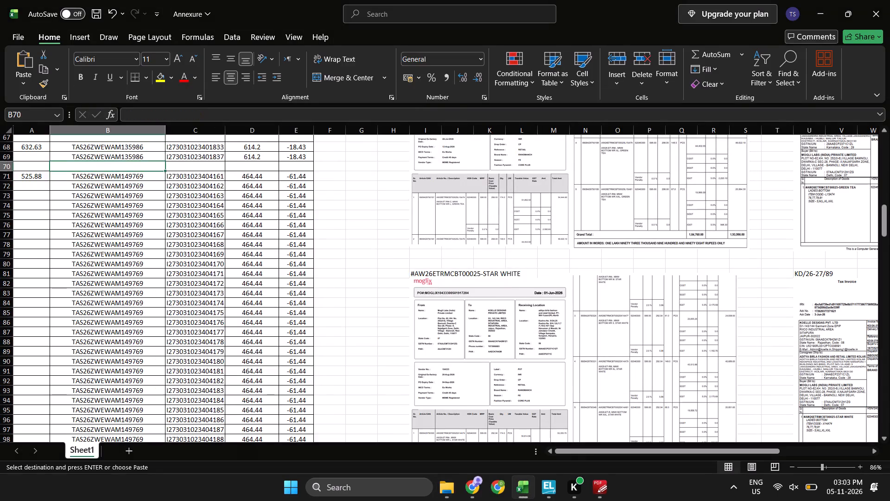
{"action": "key", "text": "Down"}
{"action": "key", "text": "Down"}
{"action": "key", "text": "Up"}
{"action": "key", "text": "Up"}
{"action": "key", "text": "Up"}
{"action": "key", "text": "alt+Tab"}
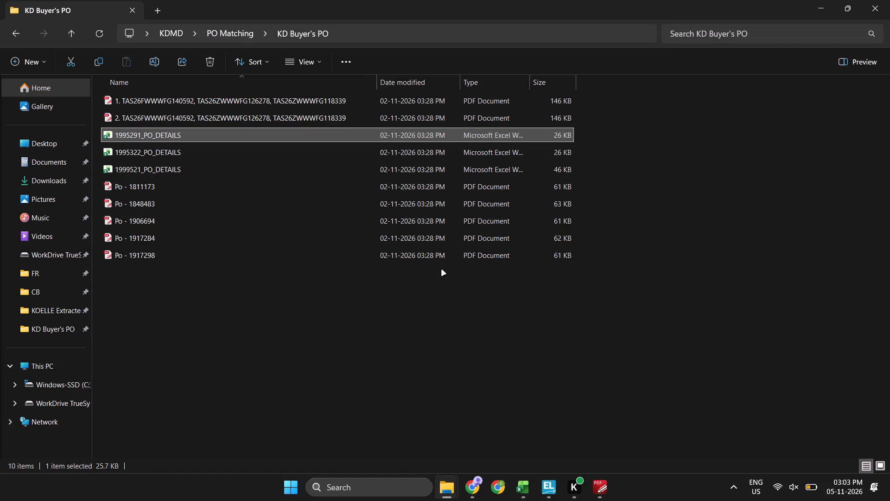
{"action": "key", "text": "alt+Tab"}
Go back through the Annexure's style numbers from TAS26ZWEWAM149769 up to the Koelle table and review its images.
{"action": "key", "text": "Down"}
{"action": "key", "text": "Down"}
{"action": "key", "text": "ctrl+Down"}
{"action": "key", "text": "Up"}
{"action": "key", "text": "ctrl+Up"}
{"action": "key", "text": "ctrl+Up"}
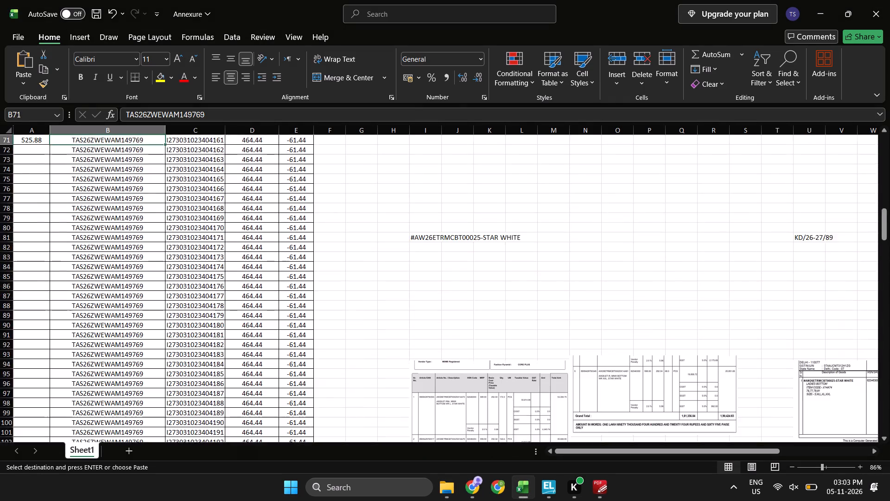
{"action": "key", "text": "ctrl+Up"}
{"action": "key", "text": "ctrl+Up"}
{"action": "key", "text": "ctrl+Up"}
{"action": "key", "text": "ctrl+Up"}
{"action": "key", "text": "ctrl+Up"}
{"action": "key", "text": "ctrl+Up"}
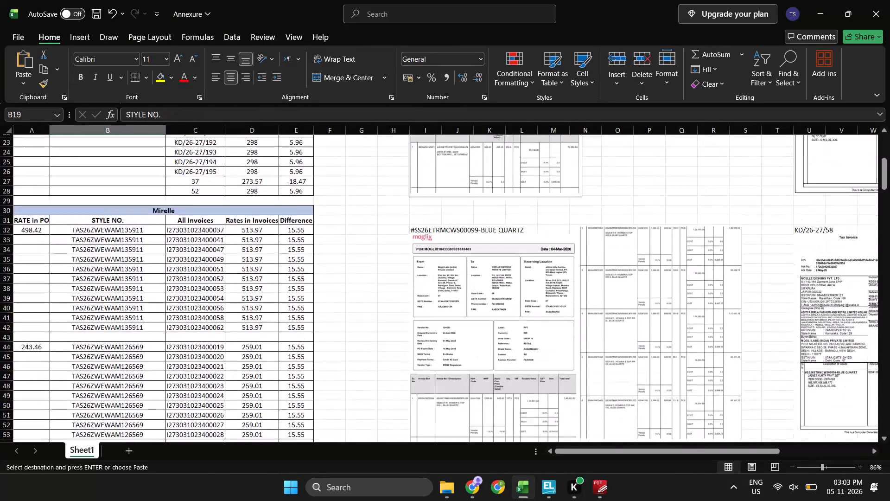
{"action": "key", "text": "ctrl+Up"}
{"action": "key", "text": "ctrl+Up"}
{"action": "key", "text": "ctrl+Up"}
{"action": "key", "text": "ctrl+Up"}
{"action": "key", "text": "ctrl+Up"}
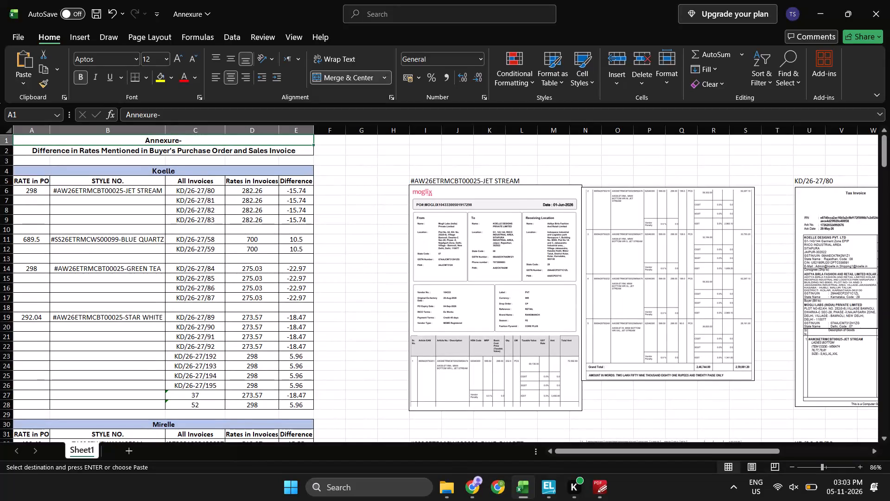
{"action": "scroll", "coordinate": [461, 114], "scroll_direction": "up", "scroll_amount": 1}
{"action": "scroll", "coordinate": [413, 212], "scroll_direction": "up", "scroll_amount": 1}
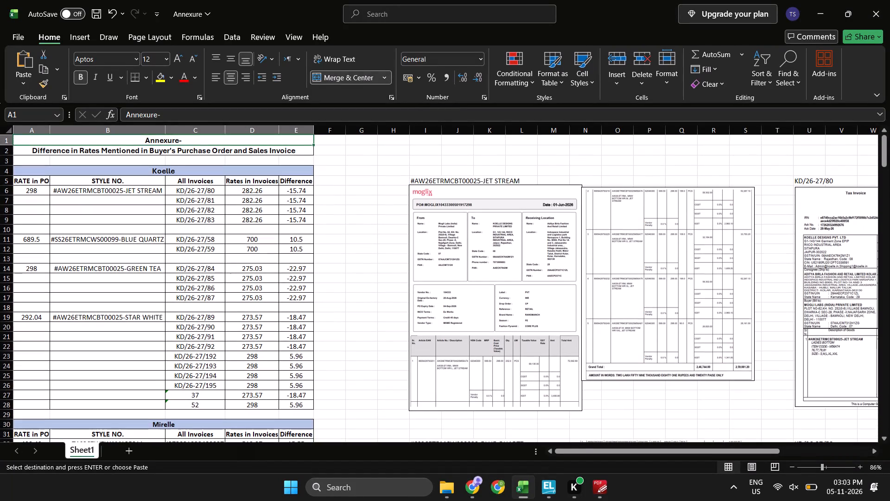
{"action": "left_click", "coordinate": [356, 208]}
{"action": "key", "text": "Up"}
{"action": "key", "text": "Left"}
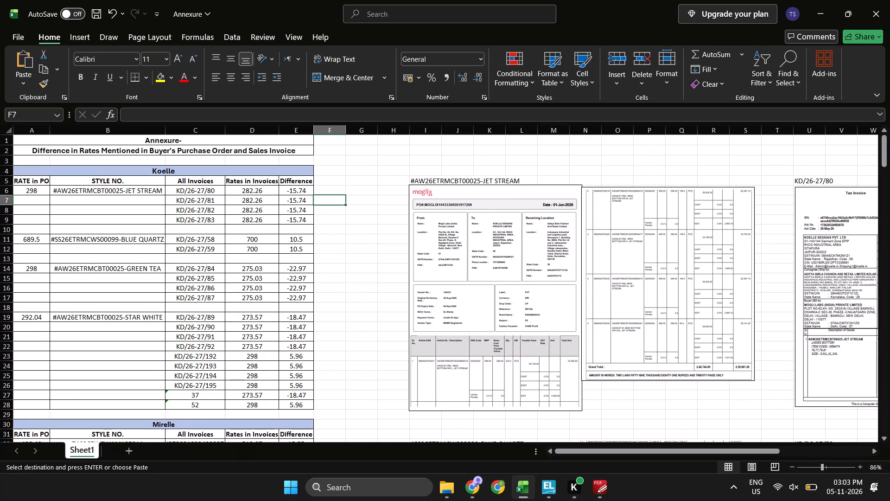
Examine the Mirelle rows around the first TAS26ZWEWAM135986 entry and the images beside them, and return to the Koelle table.
{"action": "scroll", "coordinate": [405, 296], "scroll_direction": "down", "scroll_amount": 4}
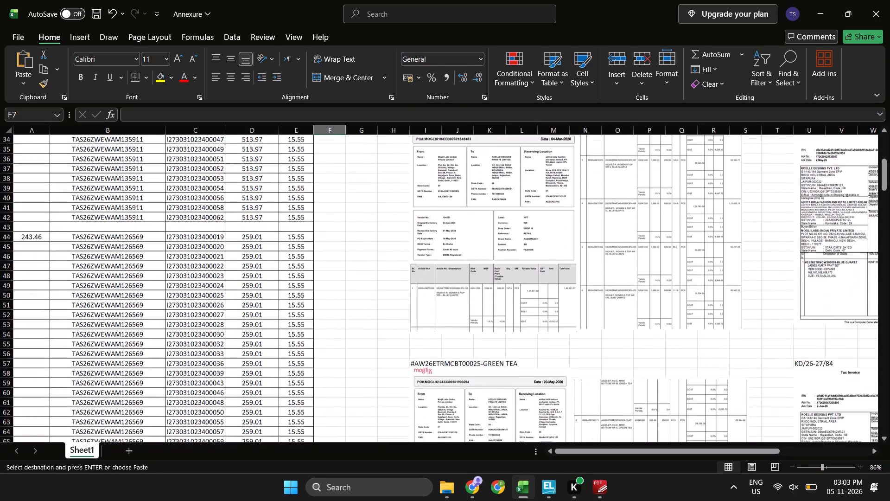
{"action": "scroll", "coordinate": [405, 296], "scroll_direction": "down", "scroll_amount": 3}
{"action": "left_click", "coordinate": [111, 263]}
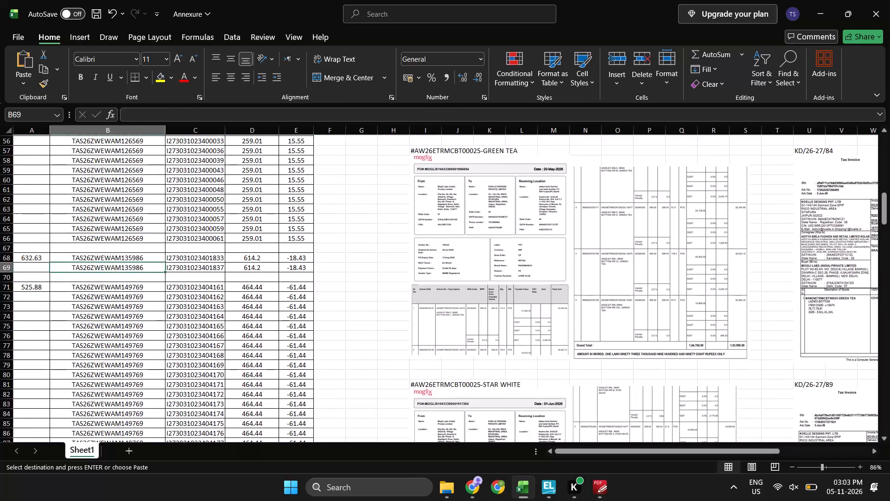
{"action": "key", "text": "Up"}
{"action": "key", "text": "shift+space"}
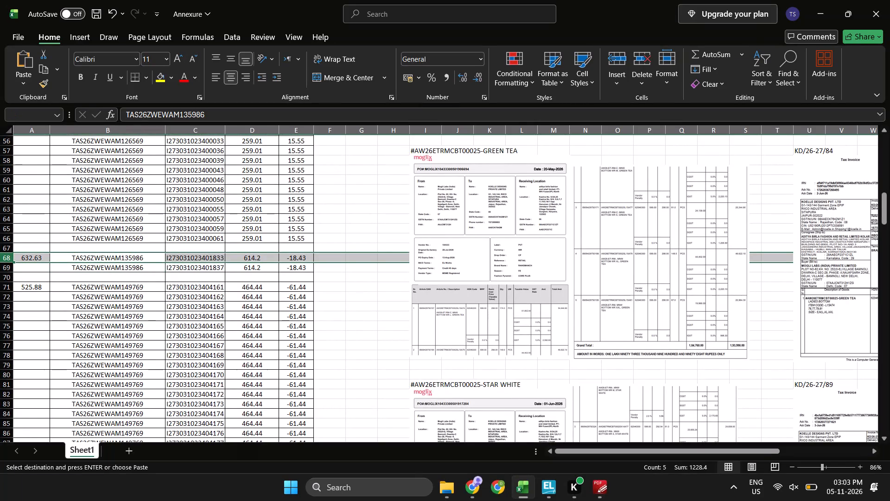
{"action": "scroll", "coordinate": [111, 263], "scroll_direction": "down", "scroll_amount": 2}
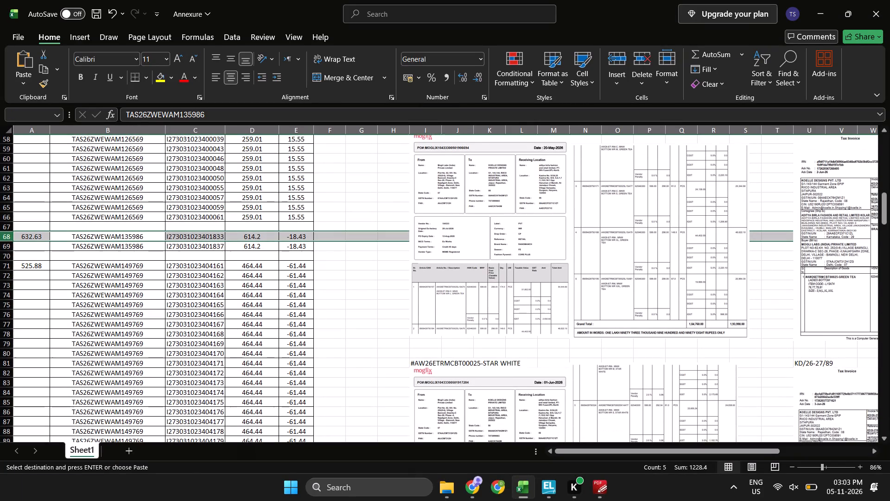
{"action": "scroll", "coordinate": [111, 263], "scroll_direction": "down", "scroll_amount": 5}
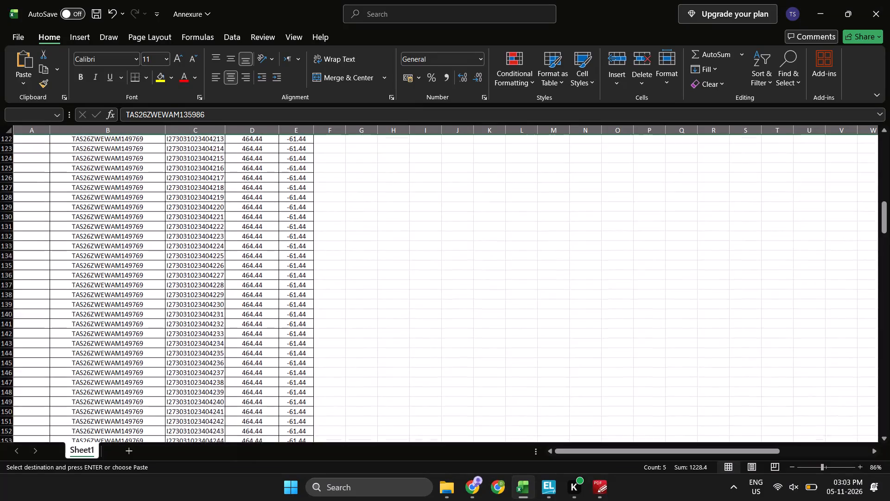
{"action": "scroll", "coordinate": [111, 263], "scroll_direction": "down", "scroll_amount": 1}
{"action": "scroll", "coordinate": [111, 263], "scroll_direction": "up", "scroll_amount": 3}
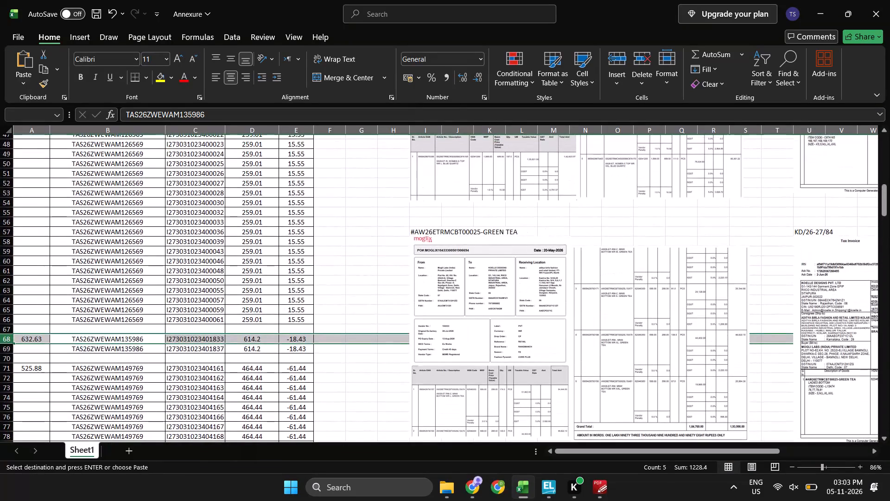
{"action": "scroll", "coordinate": [111, 263], "scroll_direction": "down", "scroll_amount": 1}
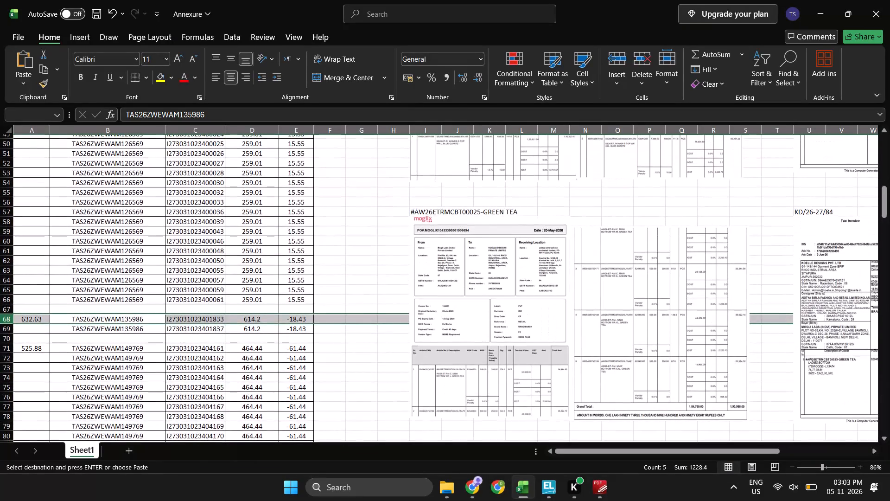
{"action": "scroll", "coordinate": [111, 263], "scroll_direction": "up", "scroll_amount": 4}
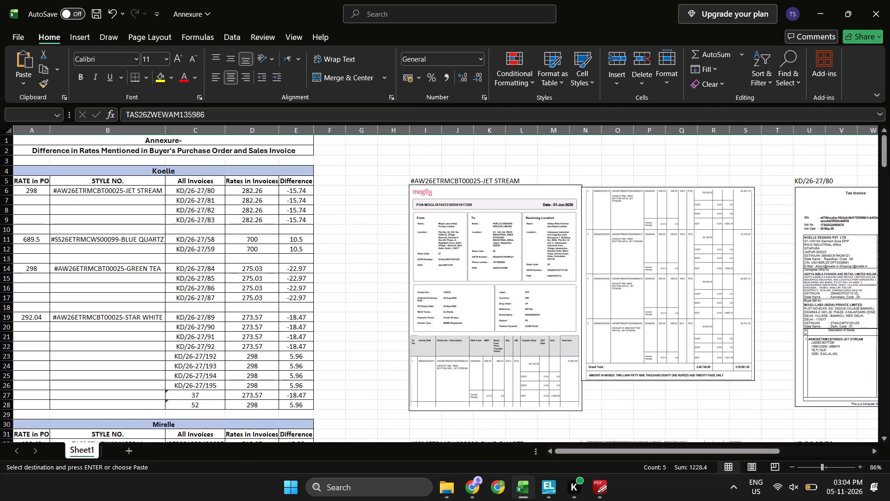
Search Windows for Tally and launch it.
{"action": "type", "text": "PRINE"}
{"action": "key", "text": "BackSpace"}
{"action": "key", "text": "BackSpace"}
{"action": "key", "text": "BackSpace"}
{"action": "type", "text": "IME"}
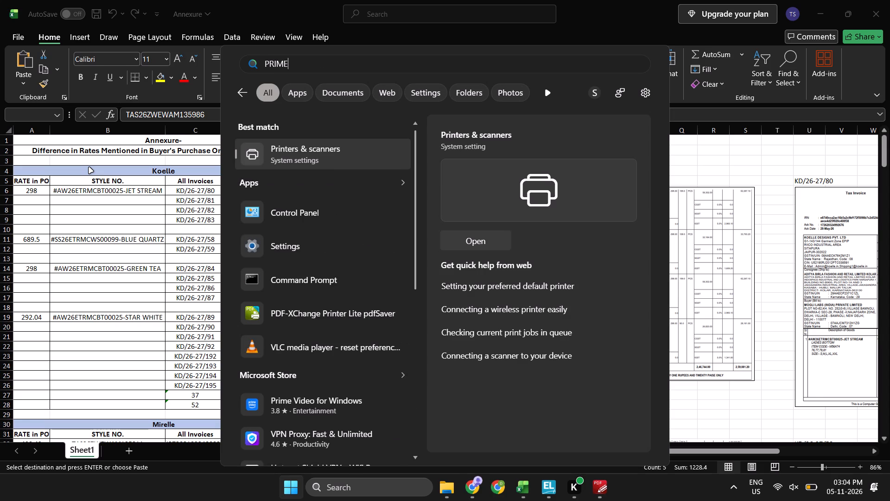
{"action": "key", "text": "BackSpace"}
{"action": "key", "text": "ctrl+BackSpace"}
{"action": "type", "text": "TALLY"}
{"action": "key", "text": "Return"}
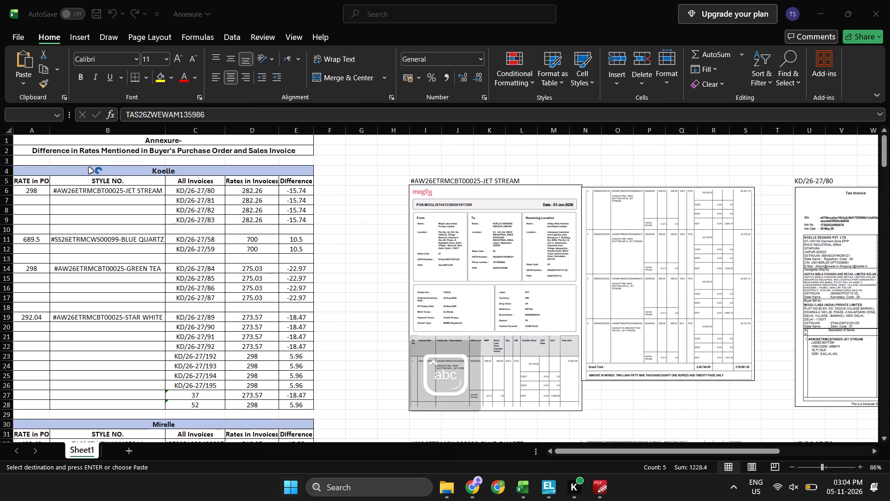
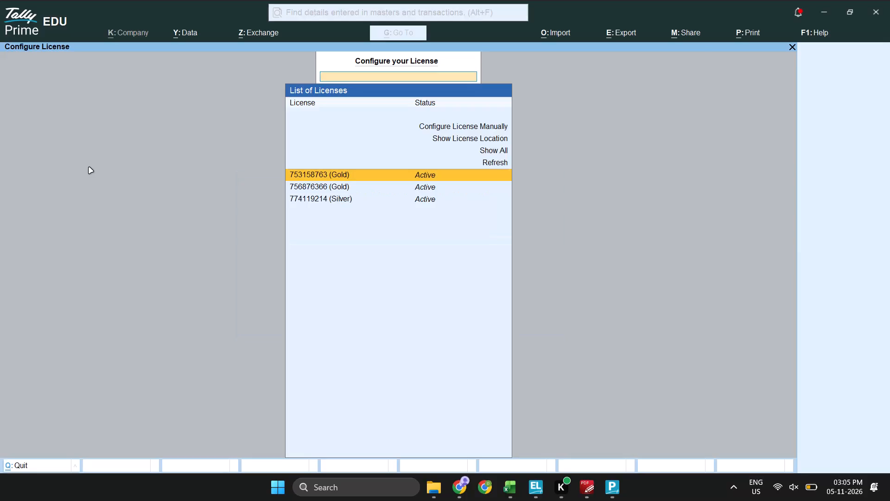
Configure TallyPrime to use the first active Gold license in the license list.
{"action": "key", "text": "Return"}
{"action": "key", "text": "Return"}
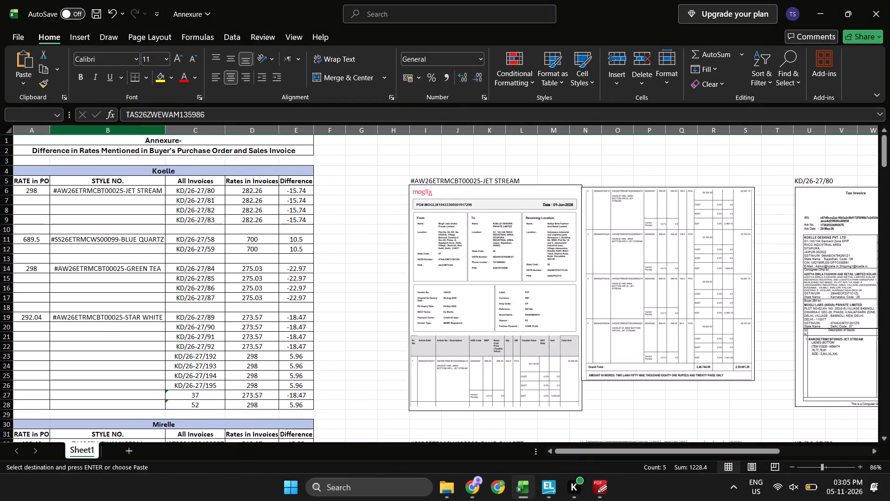
In the Annexure workbook, link cell I4 above the JET STREAM style to the Koelle heading with =A4.
{"action": "scroll", "coordinate": [296, 295], "scroll_direction": "down", "scroll_amount": 4}
{"action": "scroll", "coordinate": [296, 295], "scroll_direction": "up", "scroll_amount": 2}
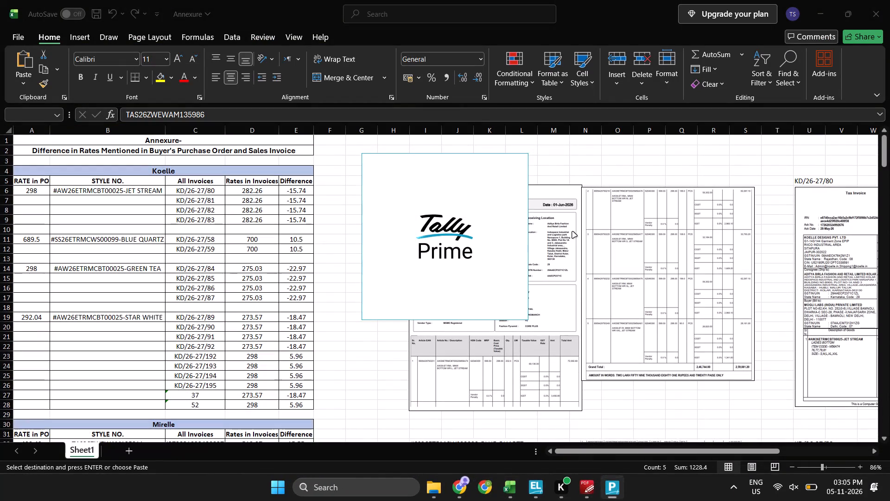
{"action": "left_click", "coordinate": [576, 177]}
{"action": "left_click", "coordinate": [435, 173]}
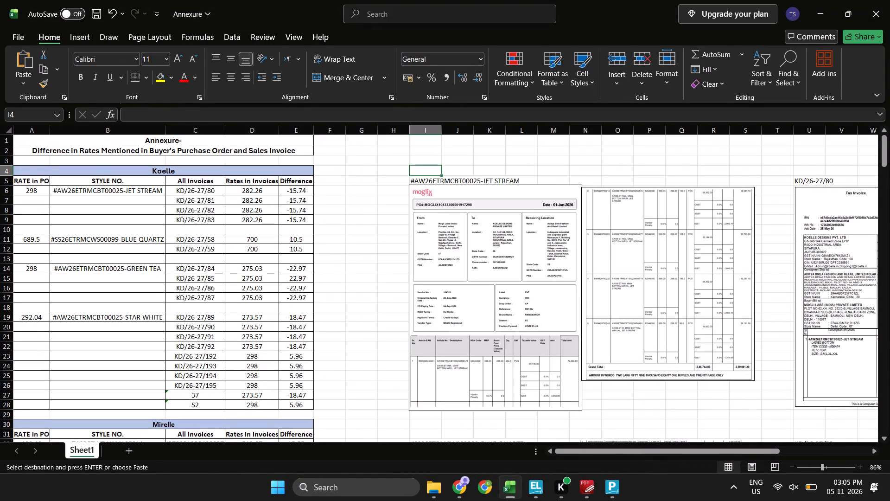
{"action": "key", "text": "equal"}
{"action": "key", "text": "Left"}
{"action": "key", "text": "Left"}
{"action": "key", "text": "Left"}
{"action": "key", "text": "Left"}
{"action": "key", "text": "Return"}
{"action": "key", "text": "Up"}
{"action": "key", "text": "Right"}
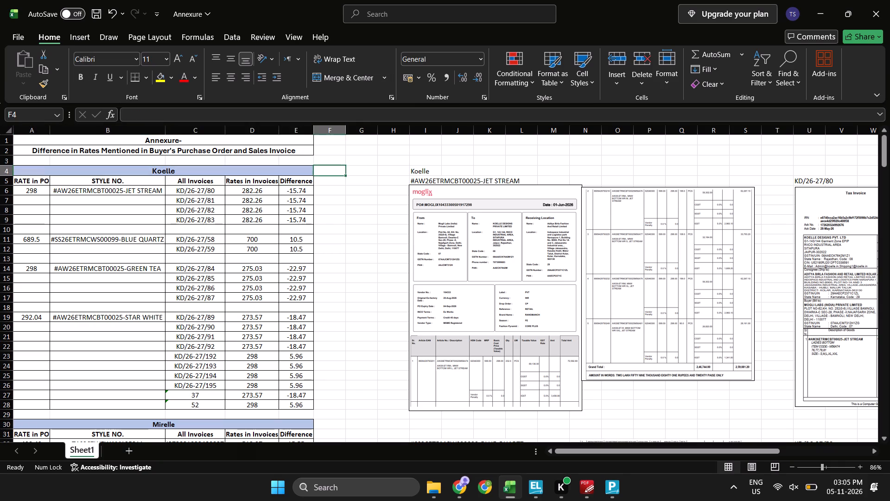
{"action": "key", "text": "Left"}
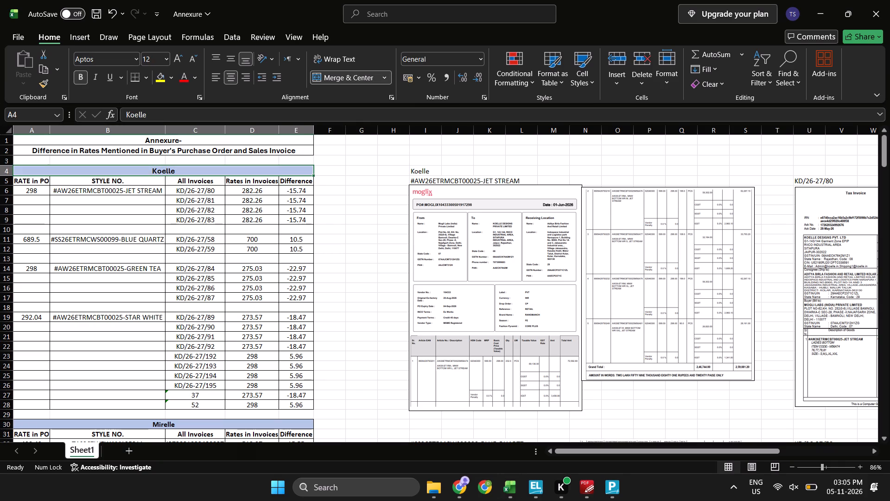
Link cell I31 above #SS26ETRMCWS00099-BLUE QUARTZ to the Koelle heading in A4.
{"action": "left_click", "coordinate": [388, 171]}
{"action": "key", "text": "Up"}
{"action": "key", "text": "Down"}
{"action": "key", "text": "Right"}
{"action": "key", "text": "Right"}
{"action": "key", "text": "Left"}
{"action": "key", "text": "ctrl+Down"}
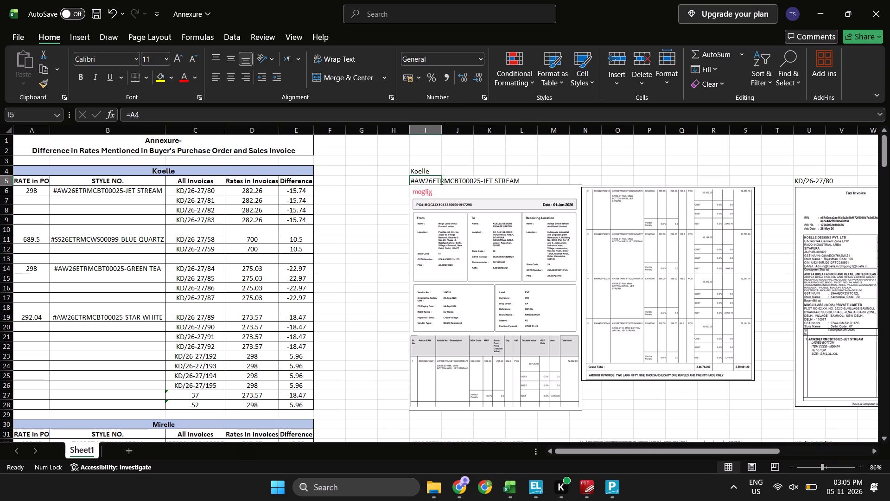
{"action": "key", "text": "ctrl+Down"}
{"action": "key", "text": "Up"}
{"action": "key", "text": "equal"}
{"action": "key", "text": "ctrl+Up"}
{"action": "key", "text": "ctrl+Up"}
{"action": "key", "text": "Left"}
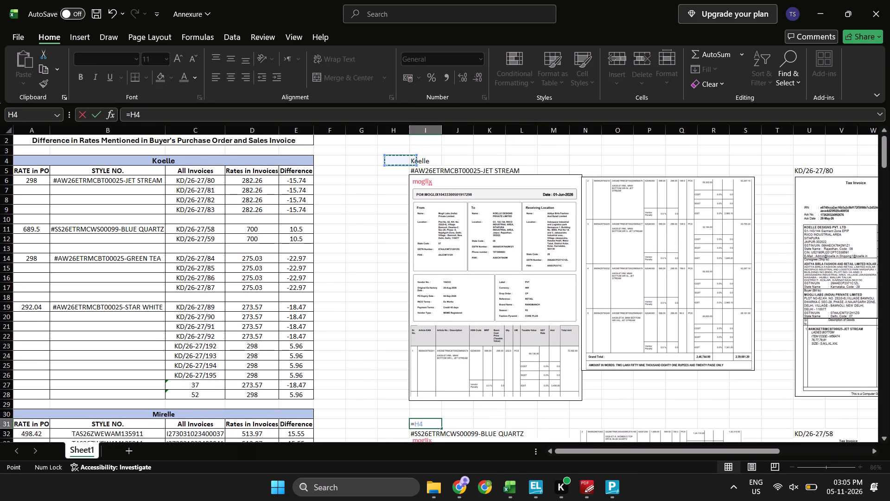
{"action": "key", "text": "Left"}
{"action": "key", "text": "Left"}
{"action": "key", "text": "Left"}
{"action": "key", "text": "Return"}
Link cell I56 above #AW26ETRMCBT00025-GREEN TEA to the Koelle heading in A4.
{"action": "key", "text": "Down"}
{"action": "key", "text": "Down"}
{"action": "key", "text": "Down"}
{"action": "key", "text": "ctrl+Down"}
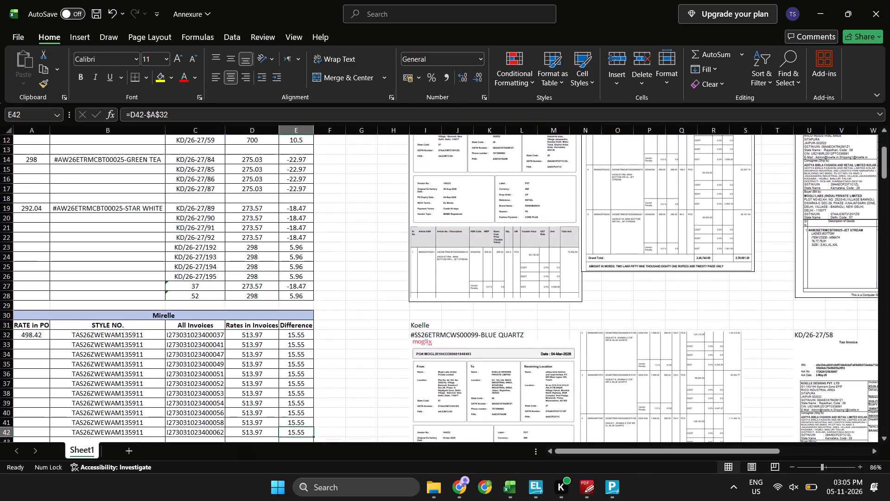
{"action": "key", "text": "Down"}
{"action": "key", "text": "Down"}
{"action": "key", "text": "Down"}
{"action": "key", "text": "Down"}
{"action": "key", "text": "Down"}
{"action": "key", "text": "Down"}
{"action": "key", "text": "Down"}
{"action": "key", "text": "Down"}
{"action": "key", "text": "Down"}
{"action": "key", "text": "Down"}
{"action": "key", "text": "Down"}
{"action": "key", "text": "Down"}
{"action": "key", "text": "Down"}
{"action": "key", "text": "Down"}
{"action": "key", "text": "Down"}
{"action": "key", "text": "Down"}
{"action": "key", "text": "Down"}
{"action": "key", "text": "Down"}
{"action": "key", "text": "Down"}
{"action": "key", "text": "Down"}
{"action": "key", "text": "Down"}
{"action": "key", "text": "Down"}
{"action": "key", "text": "Down"}
{"action": "key", "text": "Up"}
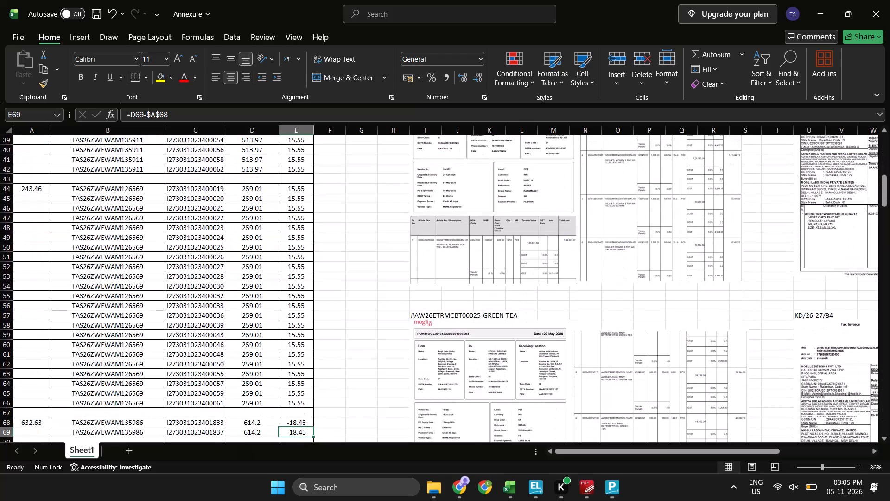
{"action": "left_click", "coordinate": [426, 311]}
{"action": "key", "text": "Up"}
{"action": "key", "text": "equal"}
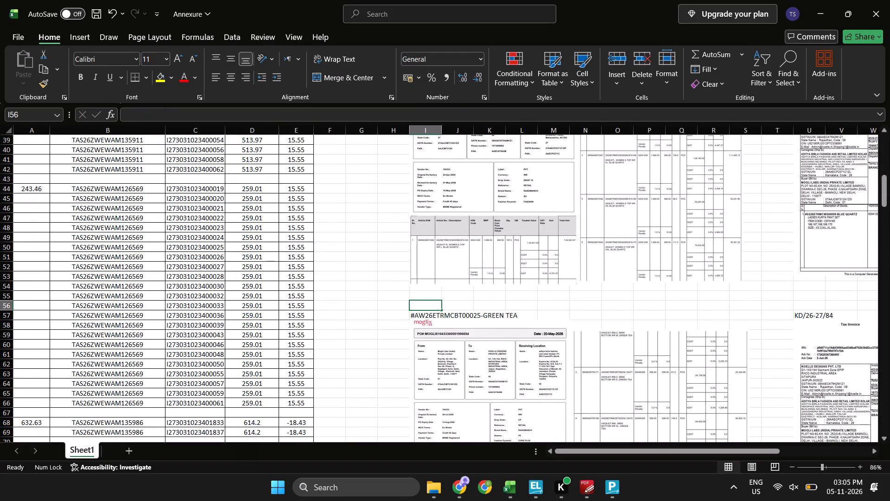
{"action": "key", "text": "ctrl+Up"}
{"action": "key", "text": "ctrl+Left"}
{"action": "key", "text": "ctrl+Up"}
{"action": "key", "text": "ctrl+Left"}
{"action": "key", "text": "ctrl+Up"}
{"action": "key", "text": "ctrl+Up"}
{"action": "key", "text": "ctrl+Up"}
{"action": "key", "text": "ctrl+Up"}
{"action": "key", "text": "ctrl+Up"}
{"action": "key", "text": "ctrl+Up"}
{"action": "key", "text": "ctrl+Up"}
{"action": "key", "text": "ctrl+Up"}
{"action": "key", "text": "ctrl+Up"}
{"action": "key", "text": "ctrl+Up"}
{"action": "key", "text": "ctrl+Up"}
{"action": "key", "text": "ctrl+Up"}
{"action": "key", "text": "ctrl+Up"}
{"action": "key", "text": "ctrl+Up"}
{"action": "key", "text": "ctrl+Up"}
{"action": "key", "text": "ctrl+Up"}
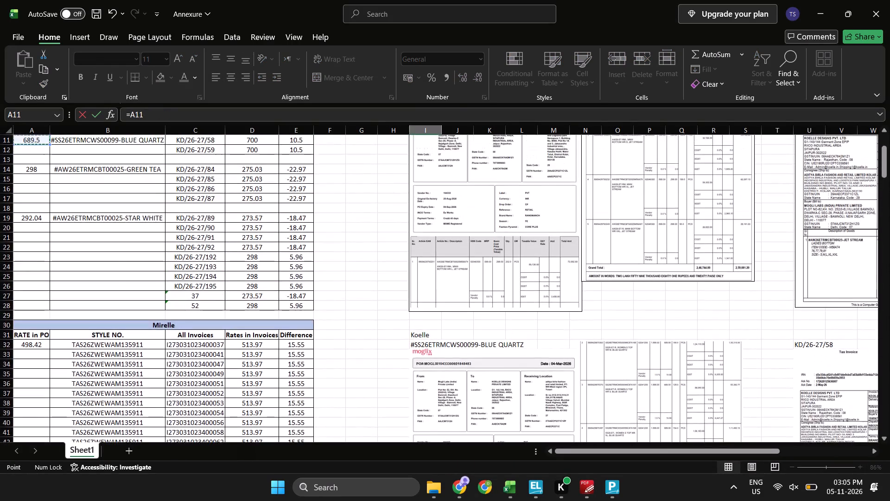
{"action": "key", "text": "Down"}
{"action": "key", "text": "Down"}
{"action": "key", "text": "Down"}
{"action": "key", "text": "Return"}
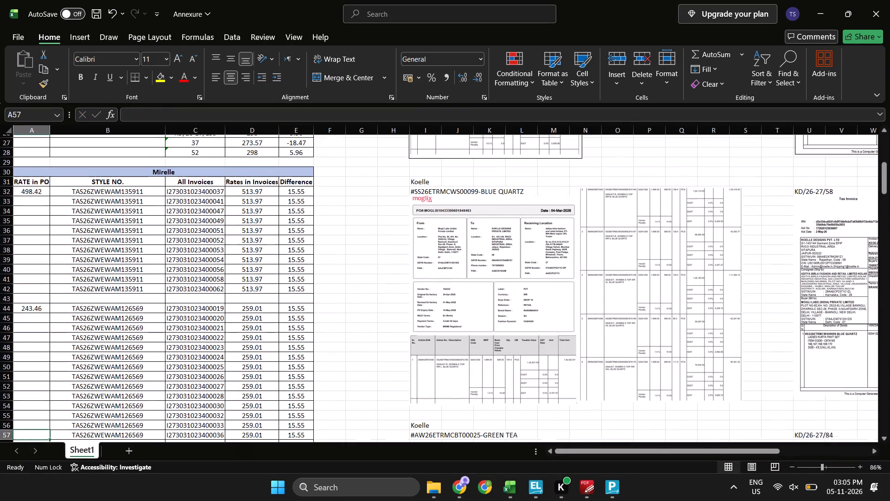
Link cell I80 above #AW26ETRMCBT00025-STAR WHITE to the Koelle heading with =A4.
{"action": "scroll", "coordinate": [445, 422], "scroll_direction": "down", "scroll_amount": 4}
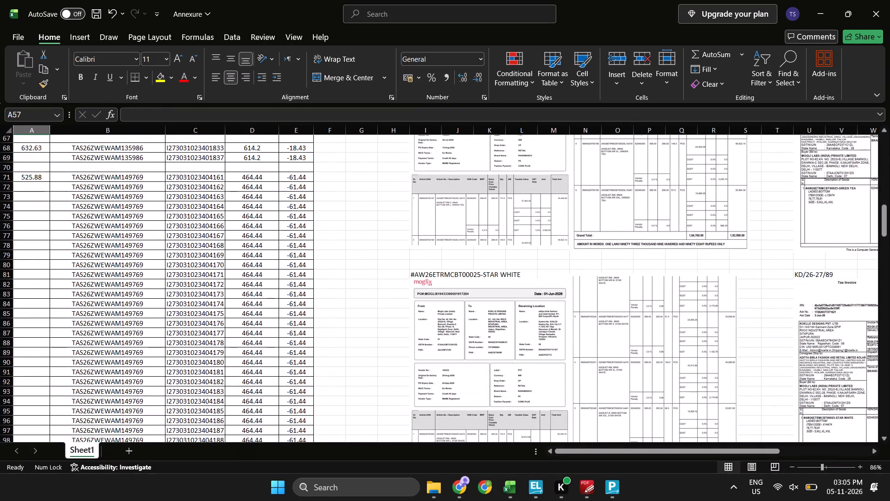
{"action": "left_click", "coordinate": [419, 262]}
{"action": "type", "text": "=aa"}
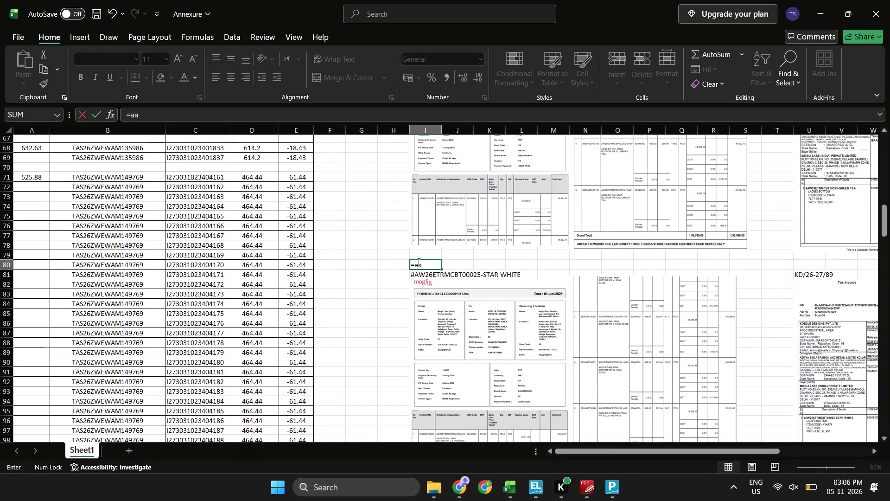
{"action": "key", "text": "4"}
{"action": "key", "text": "Return"}
{"action": "key", "text": "Up"}
{"action": "type", "text": "=a4"}
{"action": "key", "text": "Return"}
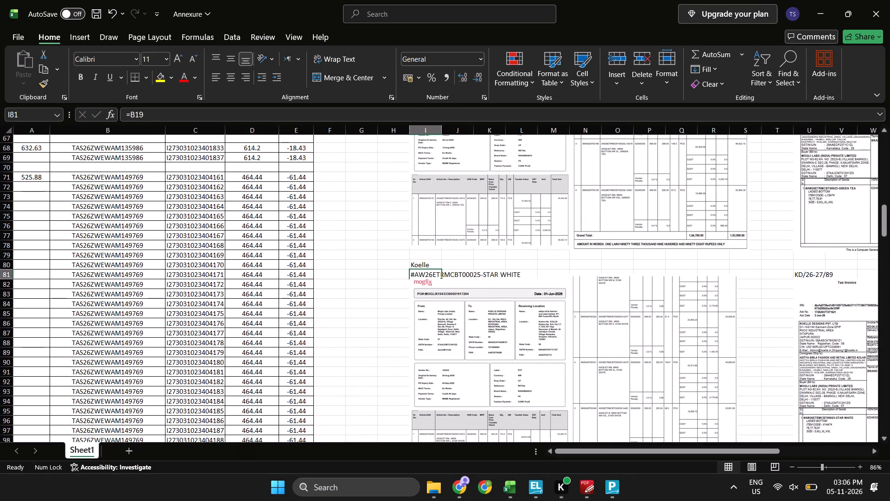
Link cell I105 above TAS26ZWEWAM135986 to the Mirelle table heading in row 30.
{"action": "scroll", "coordinate": [419, 262], "scroll_direction": "down", "scroll_amount": 3}
{"action": "left_click", "coordinate": [435, 243]}
{"action": "key", "text": "equal"}
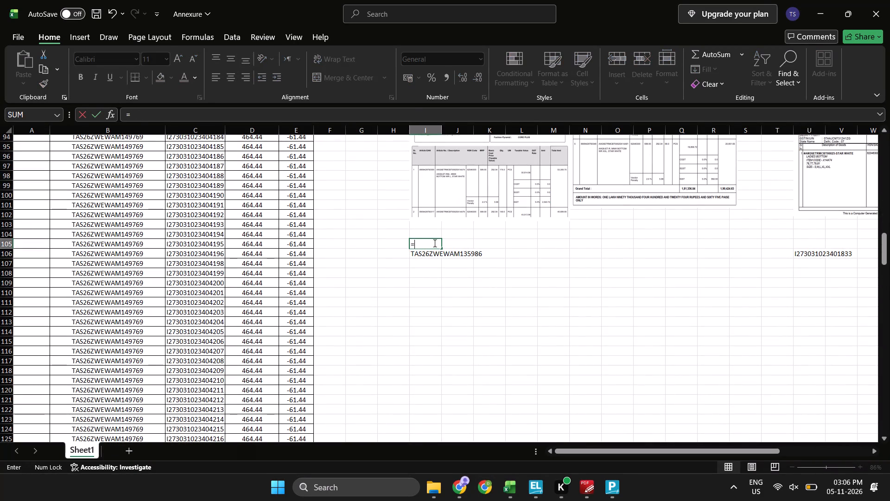
{"action": "scroll", "coordinate": [310, 225], "scroll_direction": "up", "scroll_amount": 7}
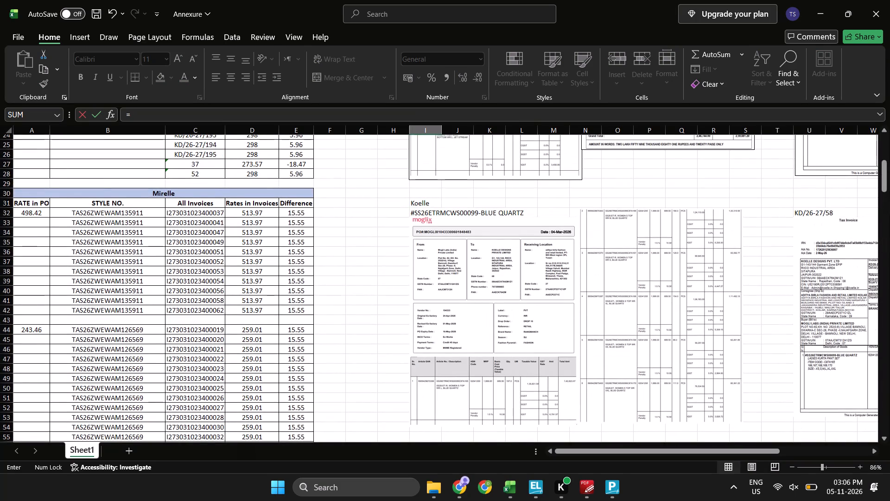
{"action": "left_click", "coordinate": [219, 188]}
{"action": "key", "text": "Return"}
{"action": "key", "text": "Up"}
{"action": "key", "text": "Down"}
{"action": "key", "text": "Down"}
{"action": "key", "text": "Down"}
{"action": "key", "text": "Down"}
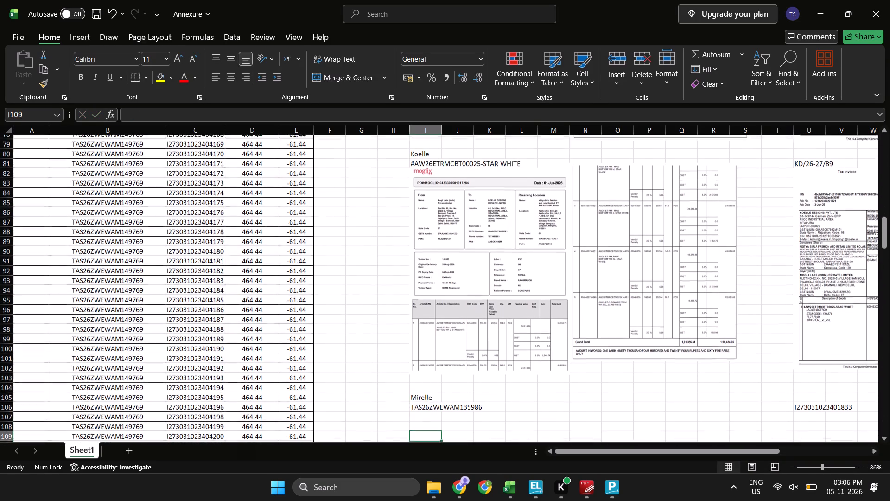
{"action": "key", "text": "Up"}
{"action": "key", "text": "Up"}
{"action": "key", "text": "Up"}
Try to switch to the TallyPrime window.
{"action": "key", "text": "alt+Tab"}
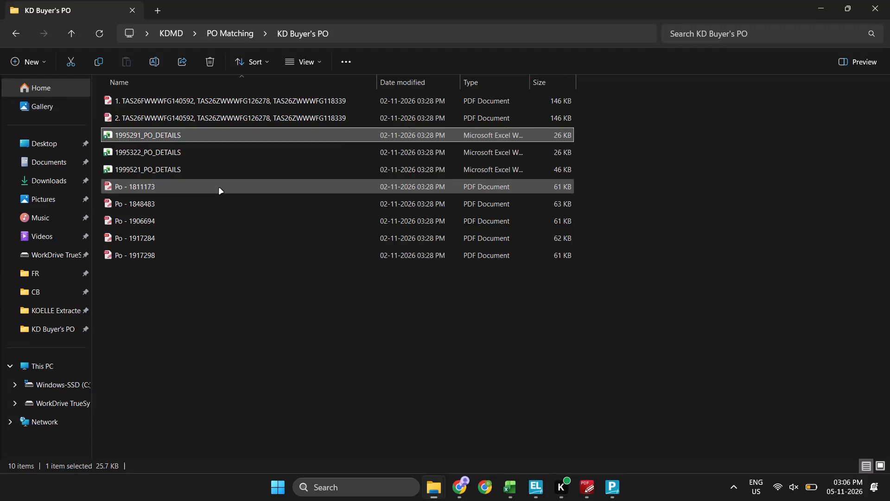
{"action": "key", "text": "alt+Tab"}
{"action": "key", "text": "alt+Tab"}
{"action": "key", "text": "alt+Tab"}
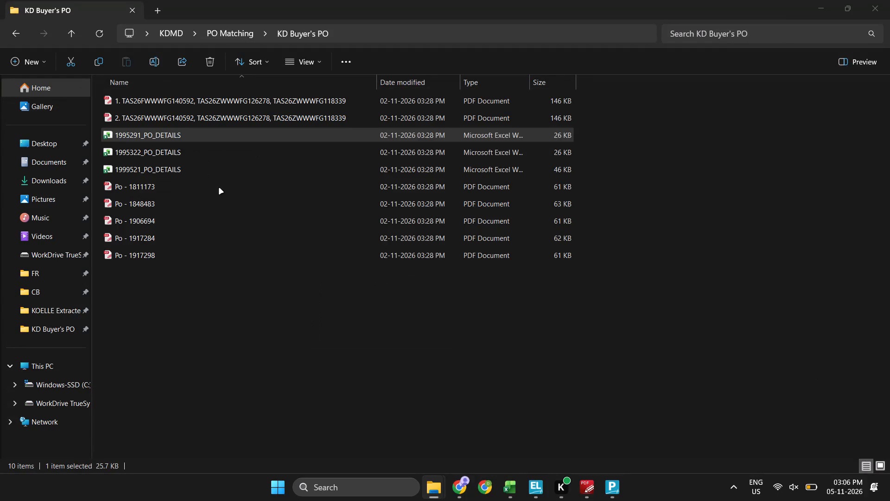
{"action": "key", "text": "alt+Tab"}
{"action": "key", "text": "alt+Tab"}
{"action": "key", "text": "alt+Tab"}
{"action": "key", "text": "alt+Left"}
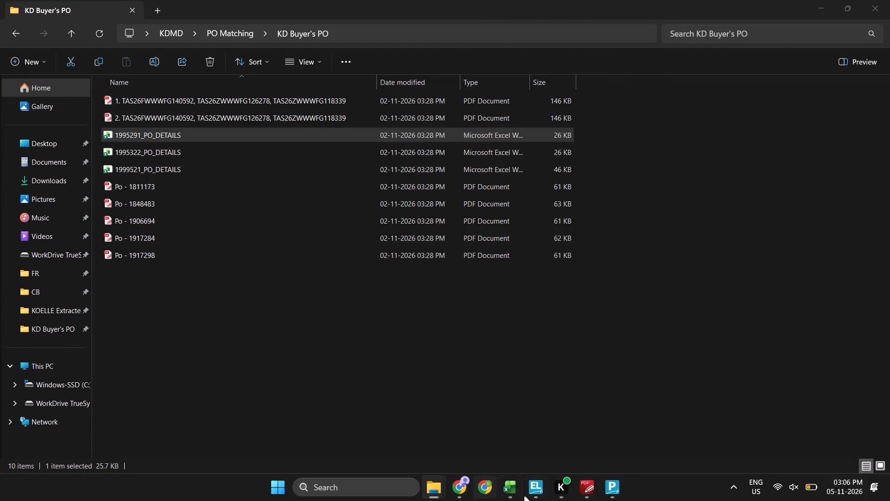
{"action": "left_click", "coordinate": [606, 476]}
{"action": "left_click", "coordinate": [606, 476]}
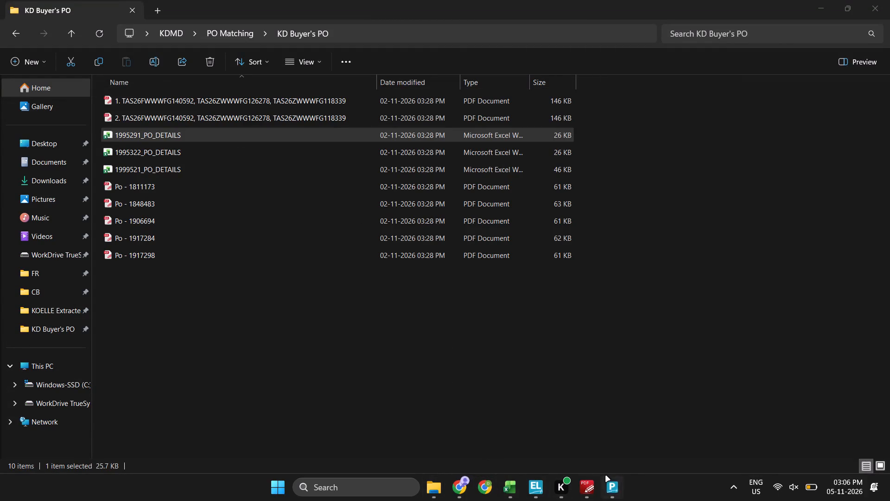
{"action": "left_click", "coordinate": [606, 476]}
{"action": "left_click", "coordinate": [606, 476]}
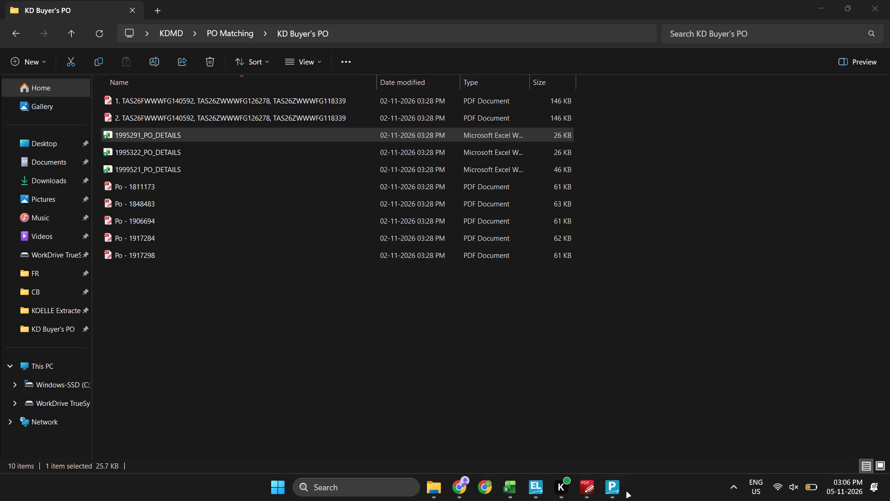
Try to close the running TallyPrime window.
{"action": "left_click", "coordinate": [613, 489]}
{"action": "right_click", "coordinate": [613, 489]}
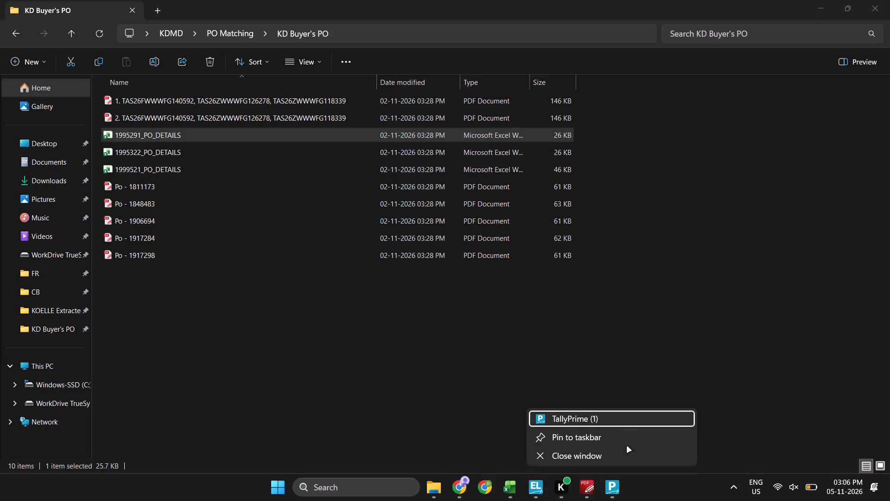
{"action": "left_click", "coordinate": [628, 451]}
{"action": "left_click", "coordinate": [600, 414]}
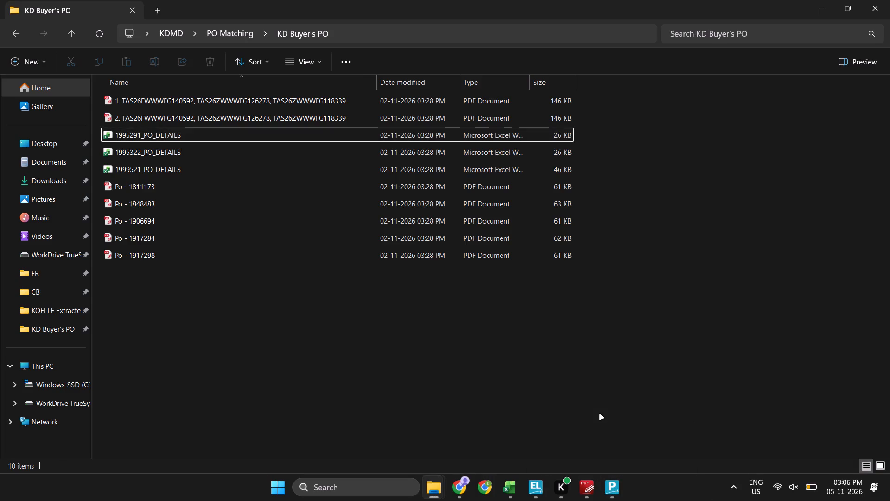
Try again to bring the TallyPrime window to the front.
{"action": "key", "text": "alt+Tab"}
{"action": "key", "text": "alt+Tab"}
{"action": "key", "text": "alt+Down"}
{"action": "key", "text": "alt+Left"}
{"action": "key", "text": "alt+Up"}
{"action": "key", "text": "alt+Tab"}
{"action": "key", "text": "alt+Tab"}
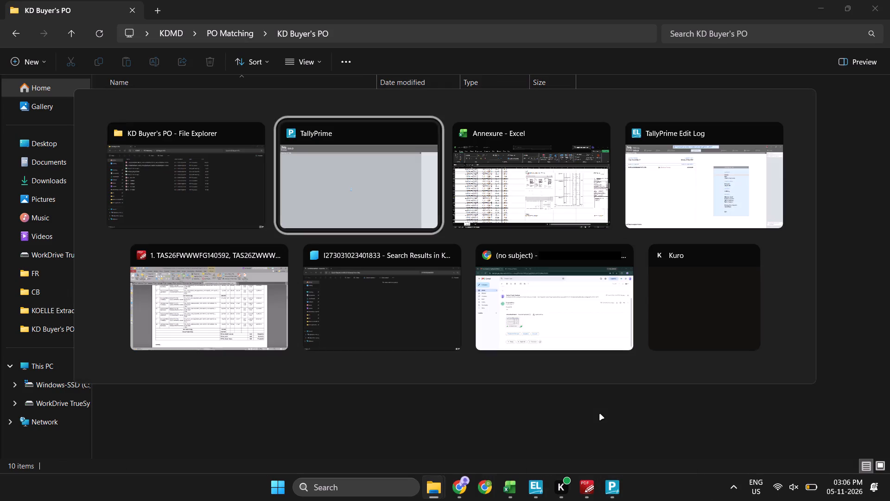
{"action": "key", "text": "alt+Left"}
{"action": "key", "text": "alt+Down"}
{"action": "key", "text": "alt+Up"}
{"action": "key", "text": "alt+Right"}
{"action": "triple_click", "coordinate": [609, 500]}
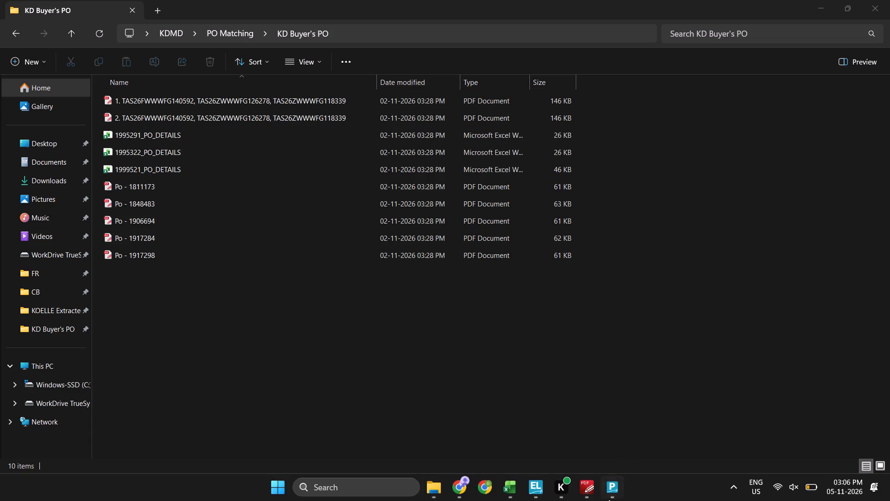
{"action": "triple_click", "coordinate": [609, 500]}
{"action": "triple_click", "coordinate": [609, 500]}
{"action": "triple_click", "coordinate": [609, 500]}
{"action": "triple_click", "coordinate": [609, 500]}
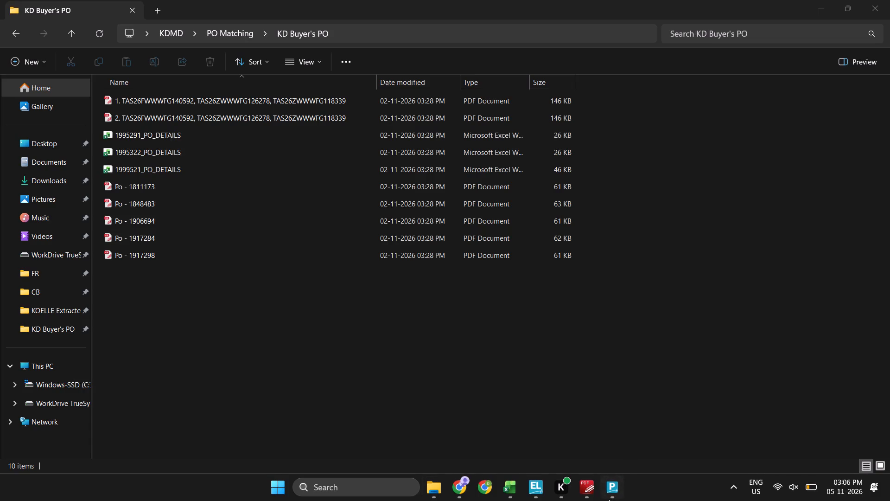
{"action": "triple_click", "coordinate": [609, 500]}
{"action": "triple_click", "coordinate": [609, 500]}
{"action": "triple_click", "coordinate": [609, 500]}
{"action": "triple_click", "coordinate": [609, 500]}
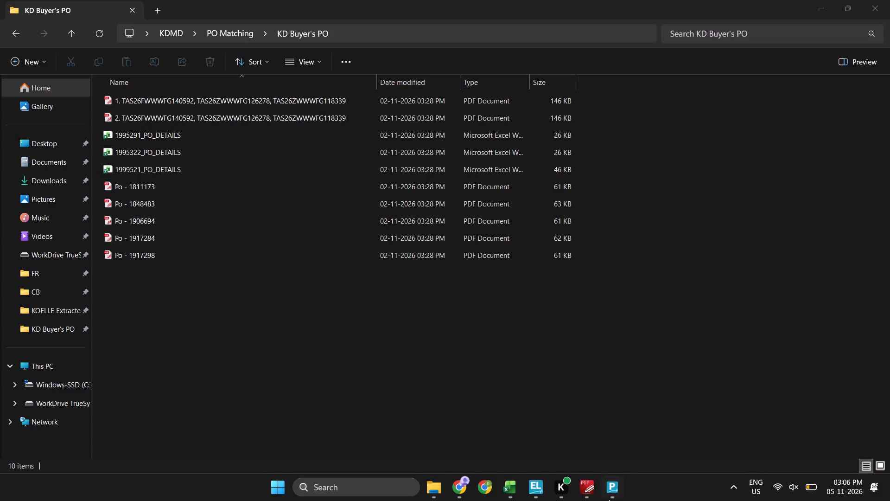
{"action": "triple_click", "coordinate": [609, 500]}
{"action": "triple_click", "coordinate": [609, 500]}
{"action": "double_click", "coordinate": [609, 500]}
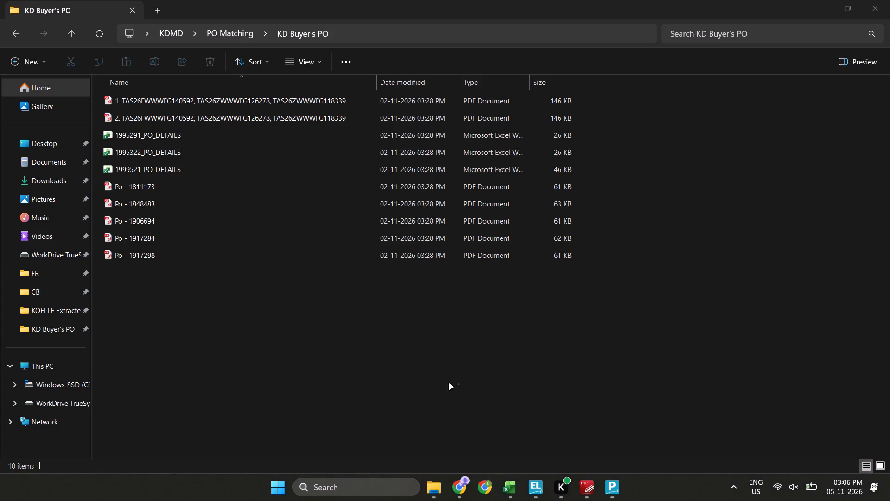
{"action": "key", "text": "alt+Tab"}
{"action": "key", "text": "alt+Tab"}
Open Task Manager and end the running TallyPrime task.
{"action": "key", "text": "ctrl+shift+Escape"}
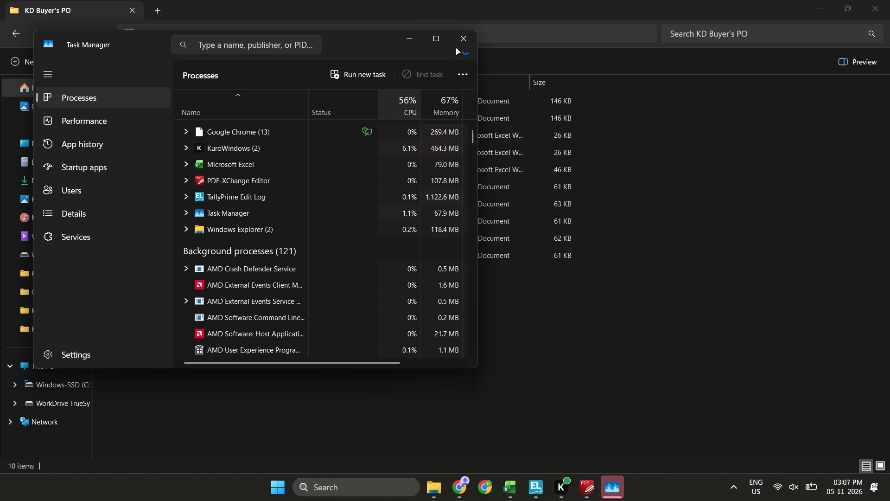
Search Windows for Tally and launch it.
{"action": "type", "text": "tally"}
{"action": "key", "text": "Return"}
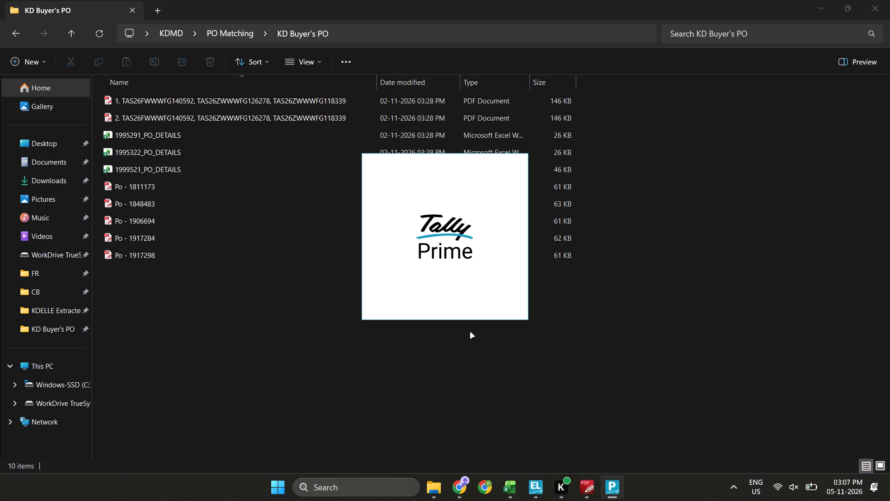
{"action": "left_click", "coordinate": [409, 269]}
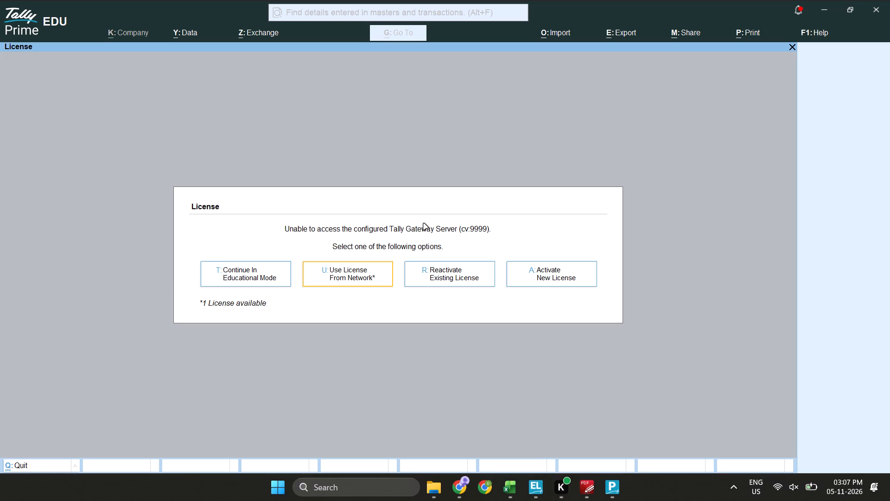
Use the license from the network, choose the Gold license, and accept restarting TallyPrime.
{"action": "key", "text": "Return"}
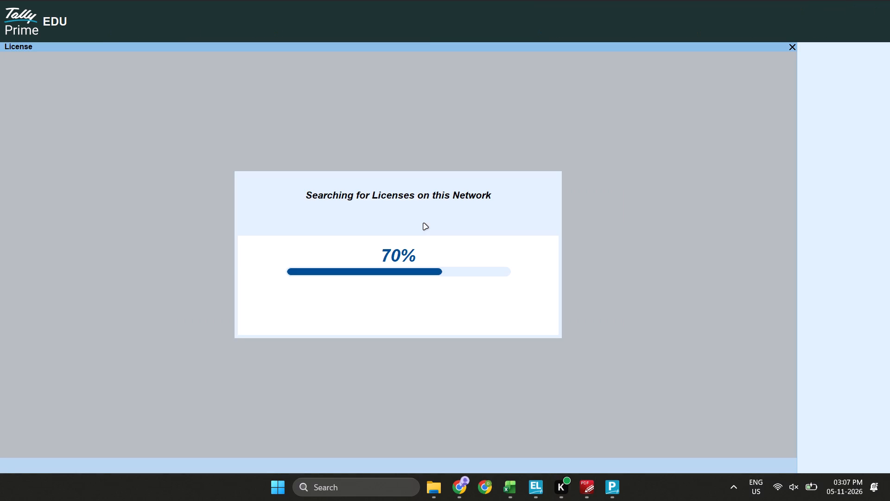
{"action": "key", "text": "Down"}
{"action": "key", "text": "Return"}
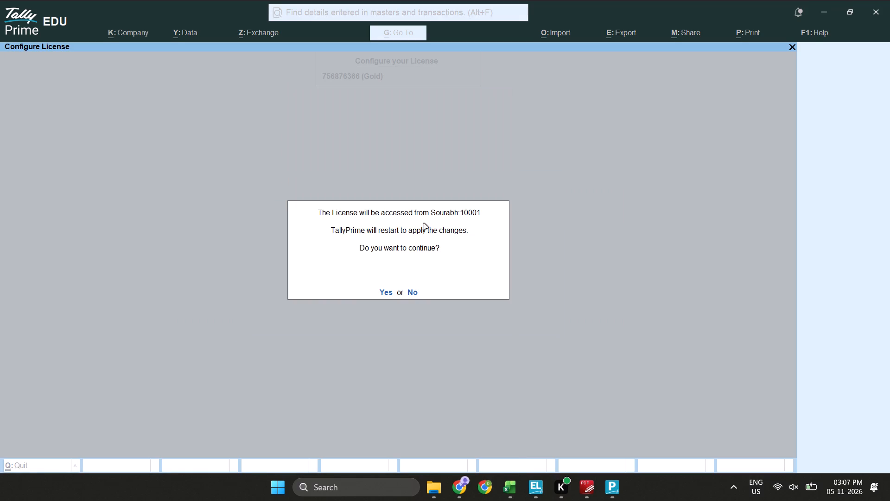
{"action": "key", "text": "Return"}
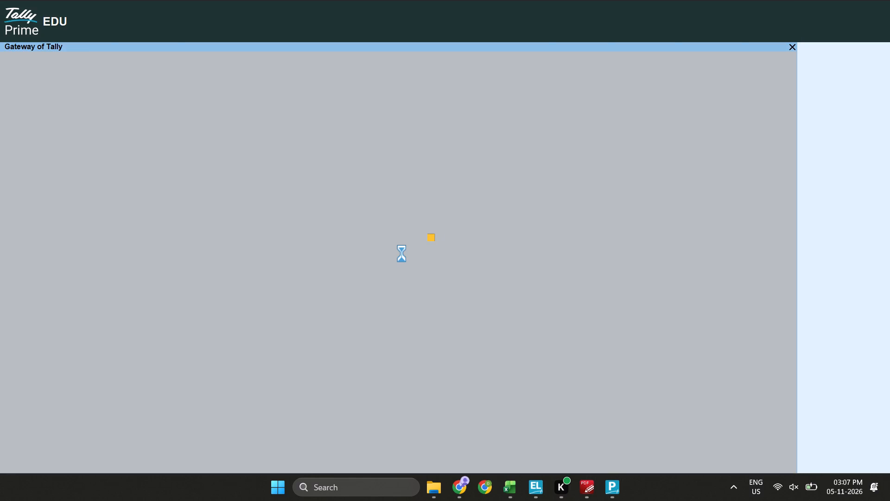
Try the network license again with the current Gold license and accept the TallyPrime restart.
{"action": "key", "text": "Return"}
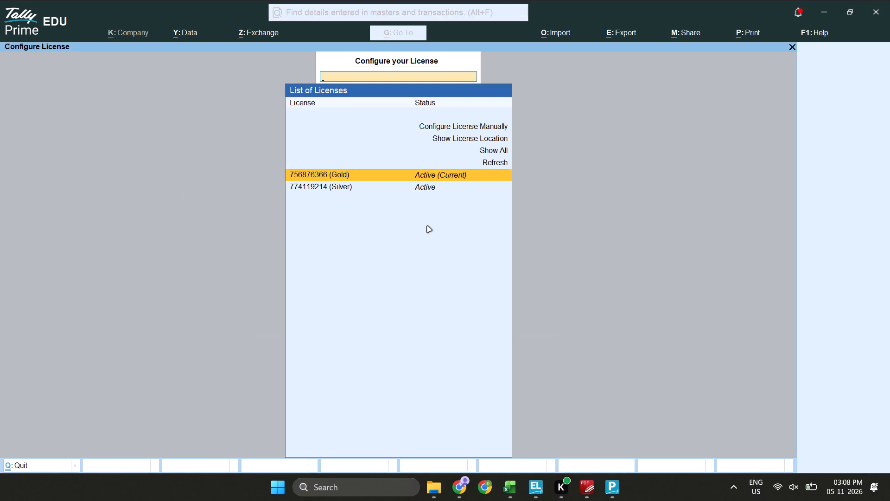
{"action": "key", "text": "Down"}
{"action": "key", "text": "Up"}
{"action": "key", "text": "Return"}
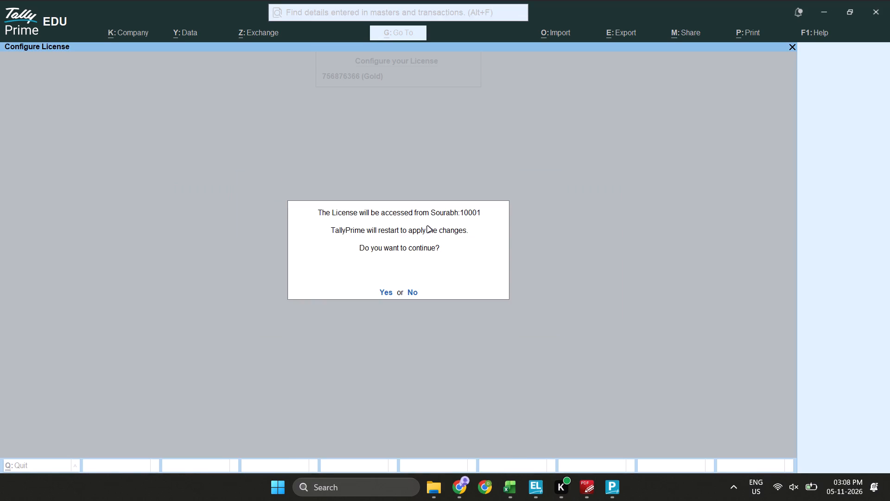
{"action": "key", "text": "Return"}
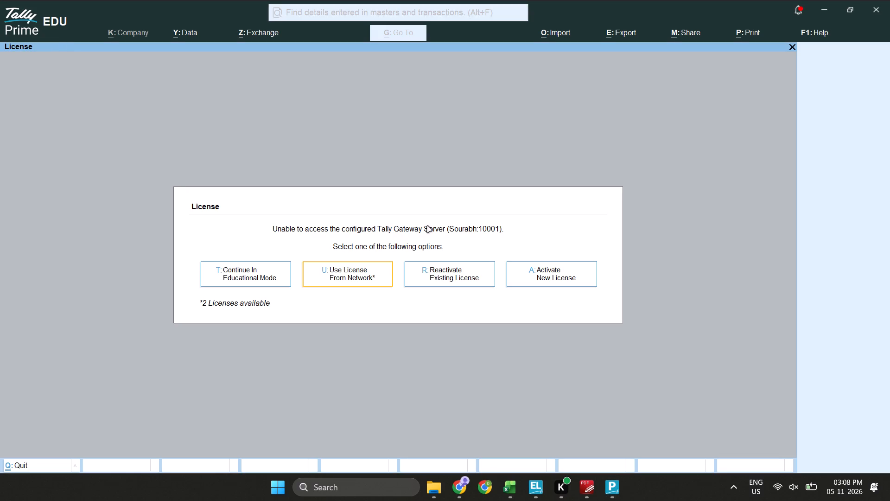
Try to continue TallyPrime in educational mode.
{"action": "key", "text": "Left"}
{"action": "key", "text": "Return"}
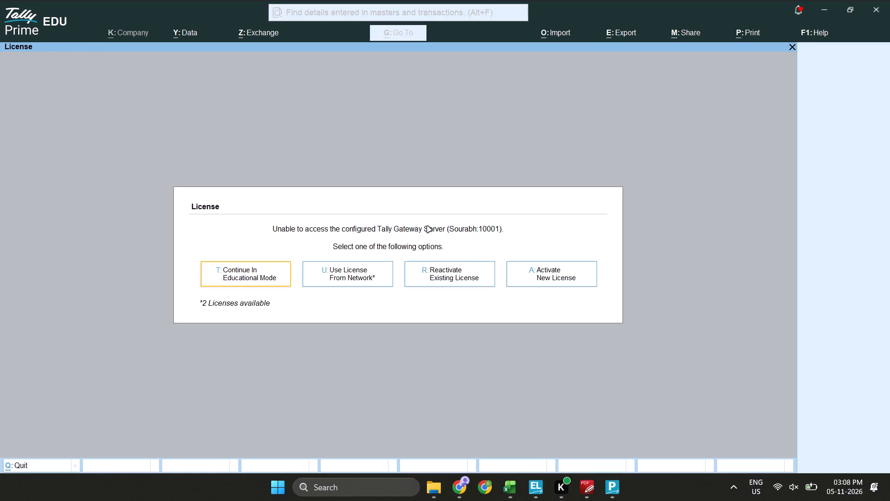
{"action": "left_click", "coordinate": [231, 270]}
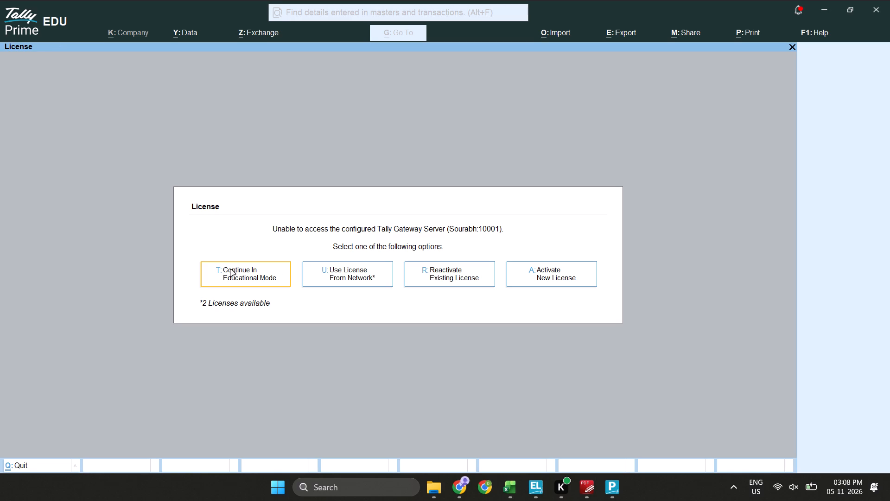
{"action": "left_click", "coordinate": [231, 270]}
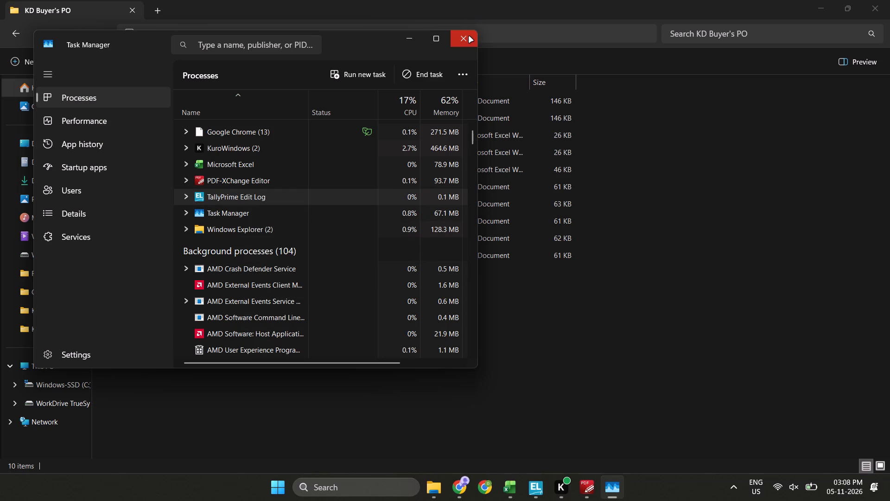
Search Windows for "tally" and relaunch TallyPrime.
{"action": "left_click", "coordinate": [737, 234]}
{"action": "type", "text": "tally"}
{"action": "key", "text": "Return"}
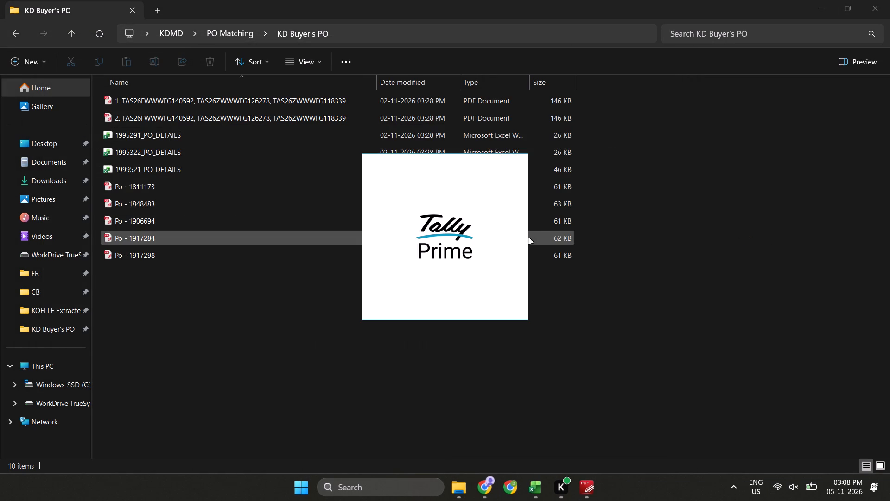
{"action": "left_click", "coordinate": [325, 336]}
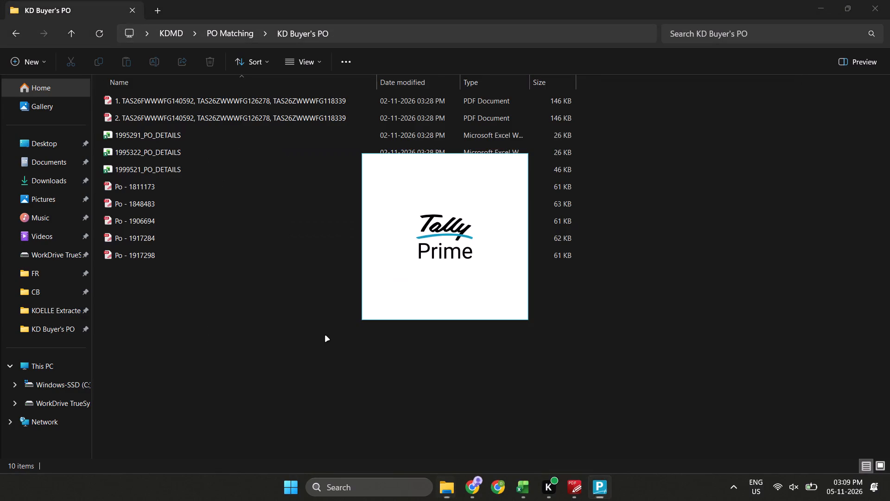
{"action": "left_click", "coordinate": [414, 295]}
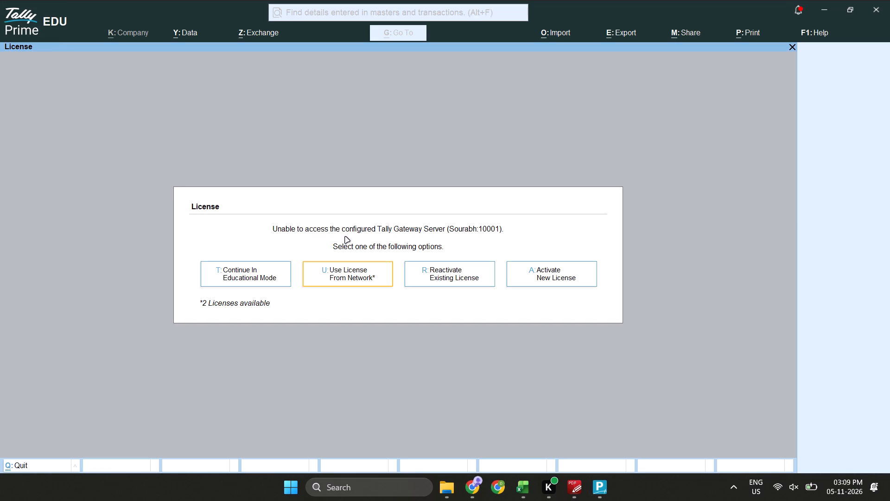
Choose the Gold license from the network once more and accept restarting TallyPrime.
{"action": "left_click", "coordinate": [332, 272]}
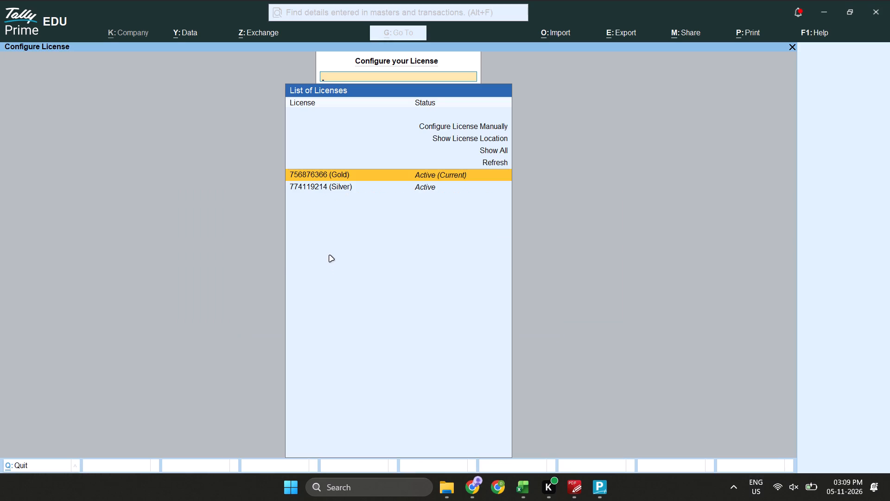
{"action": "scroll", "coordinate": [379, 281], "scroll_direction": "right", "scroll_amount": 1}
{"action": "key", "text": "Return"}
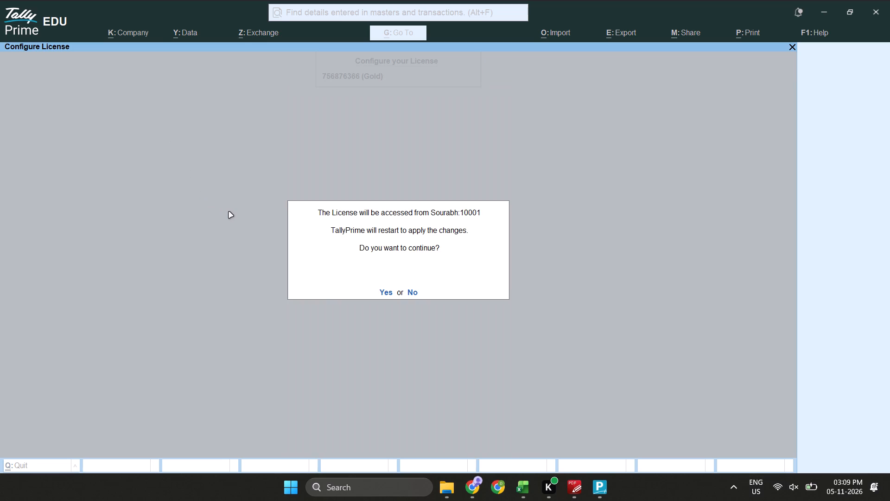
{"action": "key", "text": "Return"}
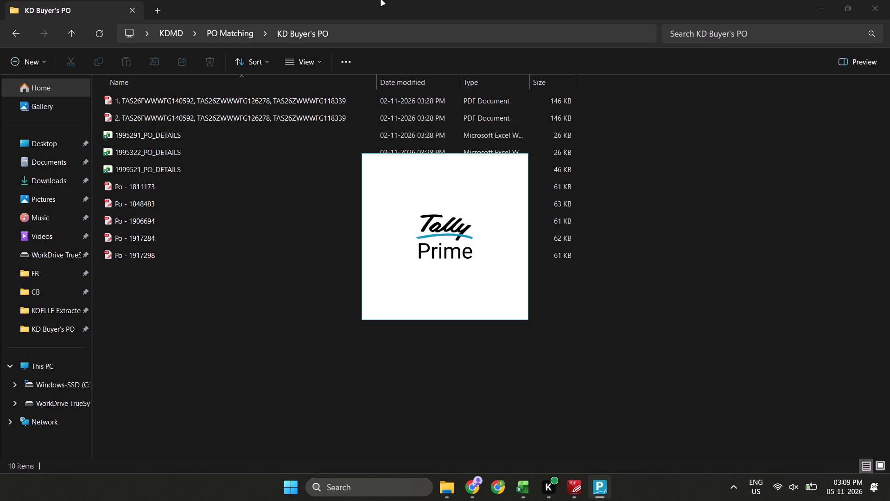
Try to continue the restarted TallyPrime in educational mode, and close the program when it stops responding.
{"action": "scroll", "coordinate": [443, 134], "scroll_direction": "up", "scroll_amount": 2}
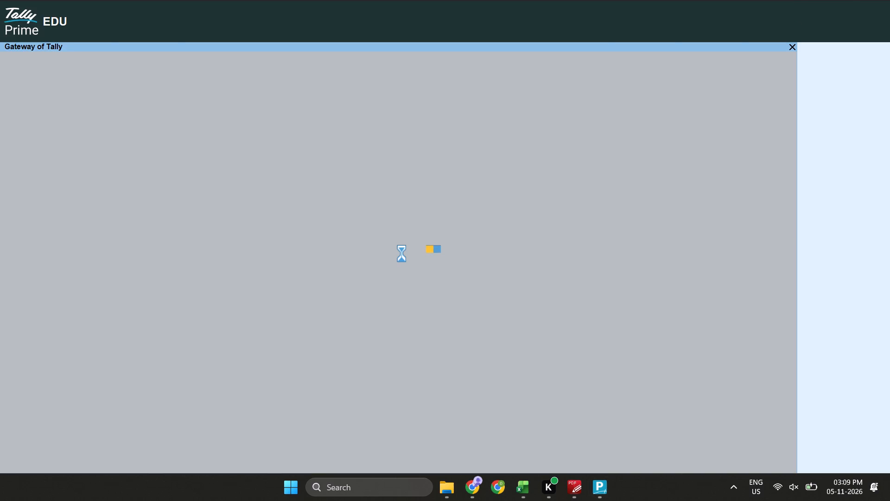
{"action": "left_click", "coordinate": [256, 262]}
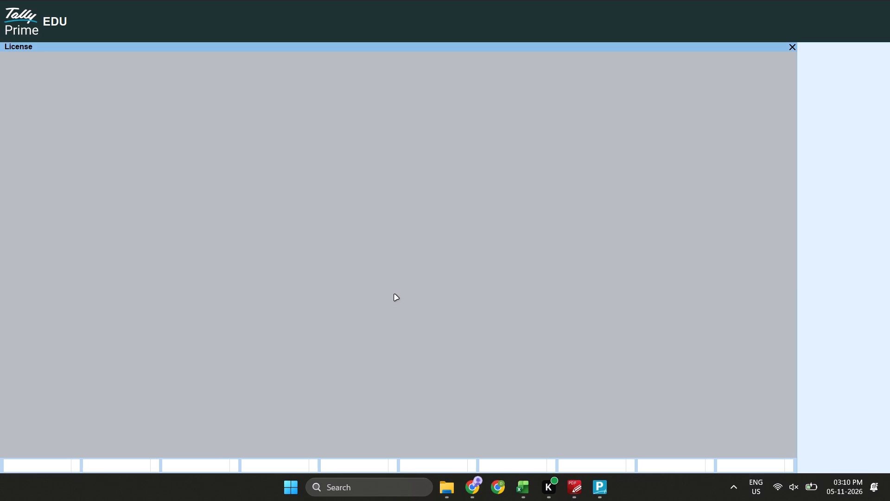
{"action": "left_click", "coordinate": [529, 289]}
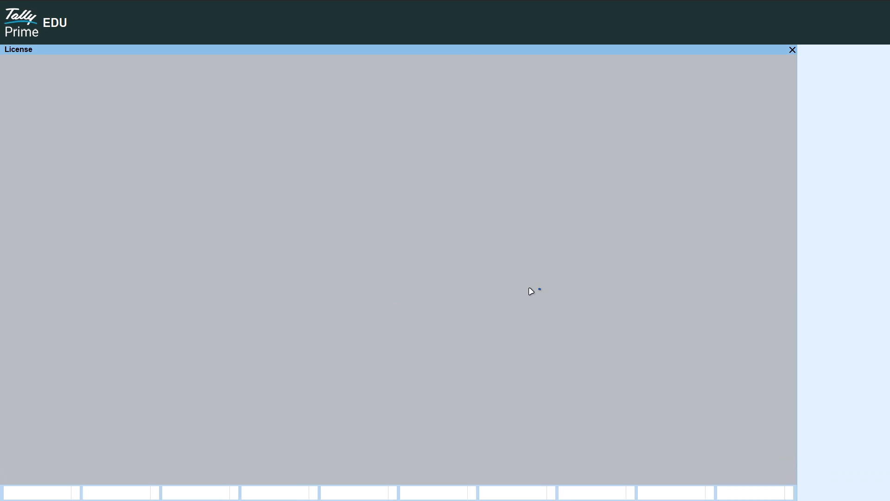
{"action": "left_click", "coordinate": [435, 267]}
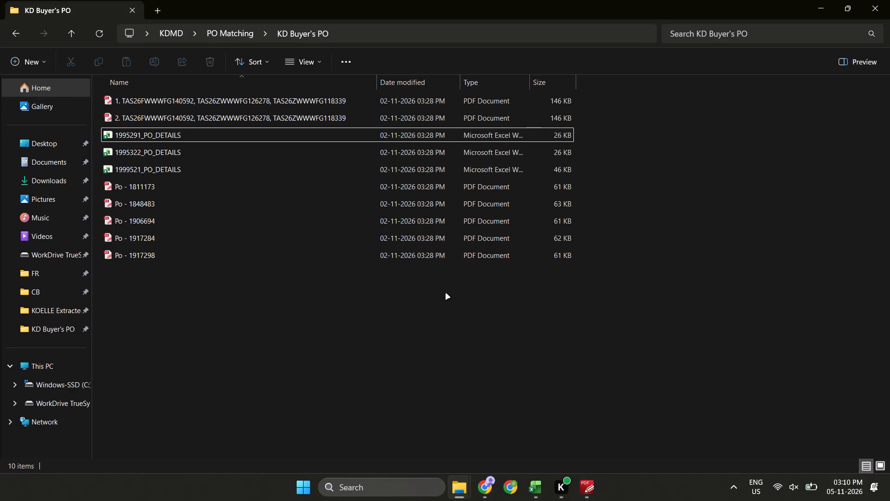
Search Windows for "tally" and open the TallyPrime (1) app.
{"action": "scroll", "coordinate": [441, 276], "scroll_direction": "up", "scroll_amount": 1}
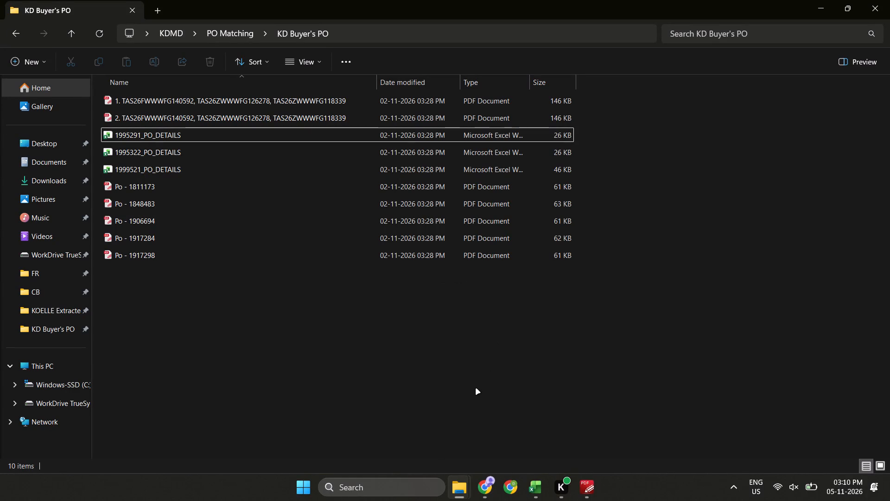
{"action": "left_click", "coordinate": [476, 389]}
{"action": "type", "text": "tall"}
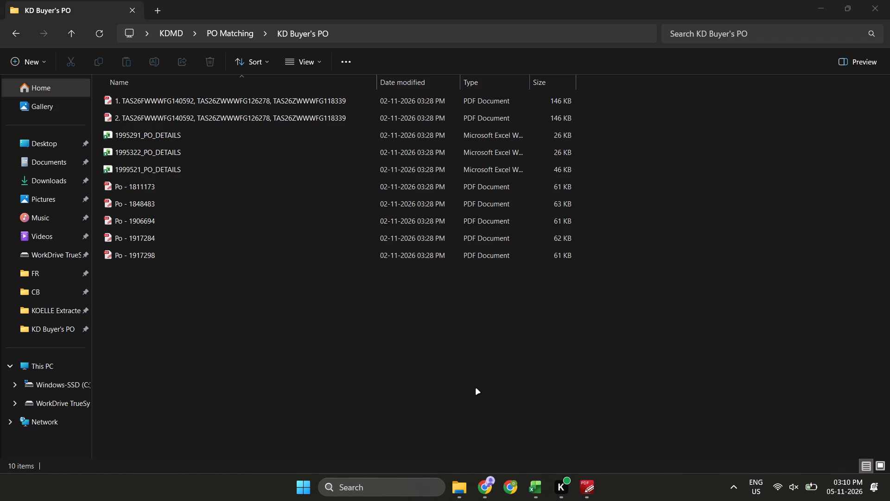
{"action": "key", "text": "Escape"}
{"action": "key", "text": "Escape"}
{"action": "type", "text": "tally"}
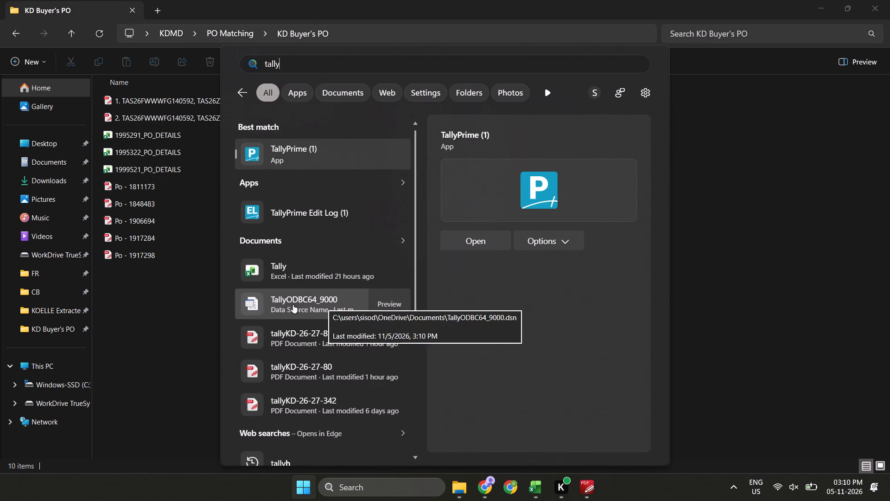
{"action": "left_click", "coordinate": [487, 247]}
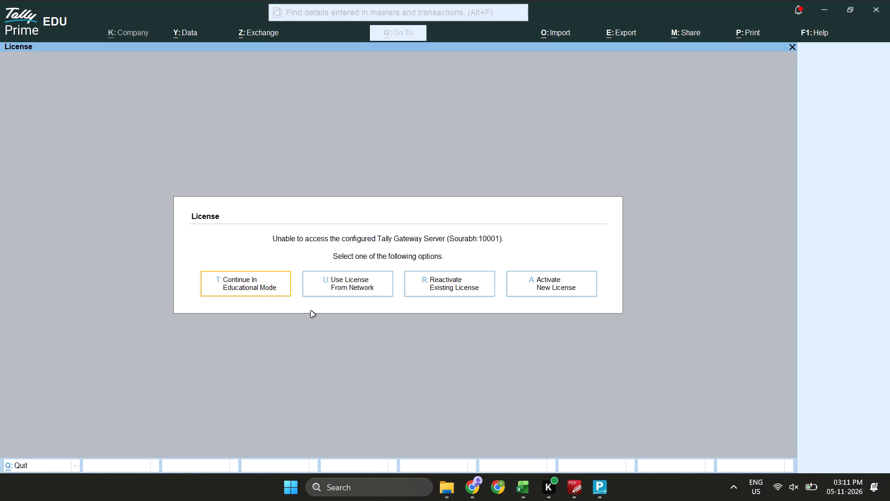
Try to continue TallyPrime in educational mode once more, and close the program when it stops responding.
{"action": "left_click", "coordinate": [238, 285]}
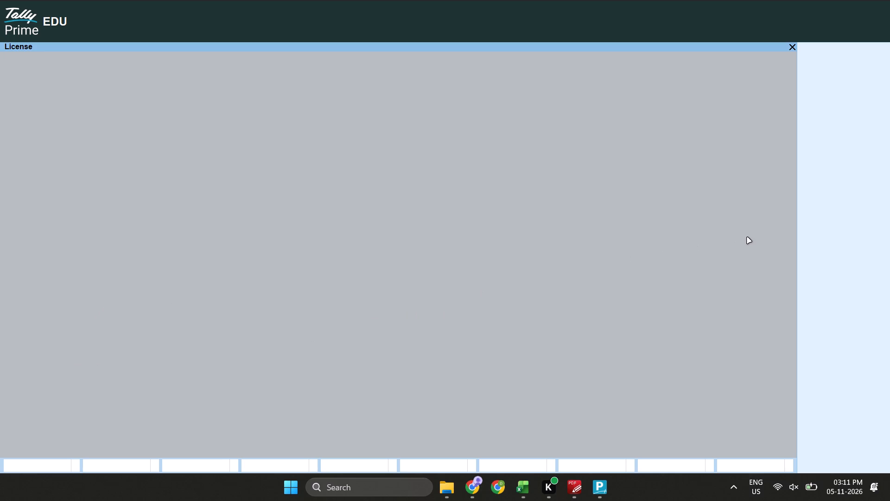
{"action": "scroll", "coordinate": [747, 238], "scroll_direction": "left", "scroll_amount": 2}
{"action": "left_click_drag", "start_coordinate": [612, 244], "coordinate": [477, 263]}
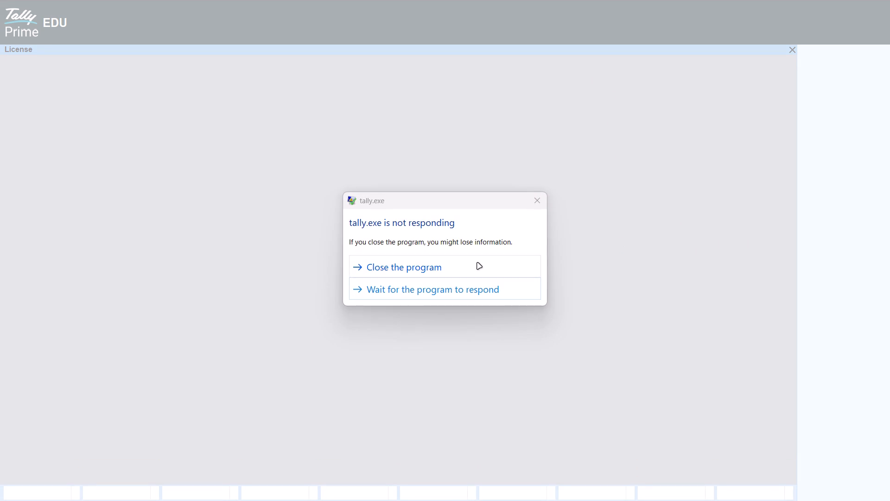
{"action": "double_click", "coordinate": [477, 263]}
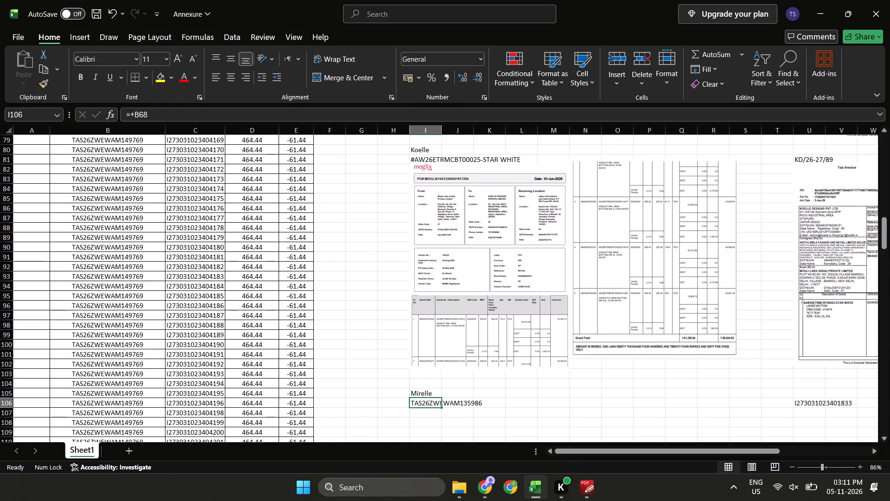
In the Annexure workbook, trace the Mirelle style in I106 to its source row 68 and examine the adjacent invoice and price cells.
{"action": "scroll", "coordinate": [590, 338], "scroll_direction": "right", "scroll_amount": 1}
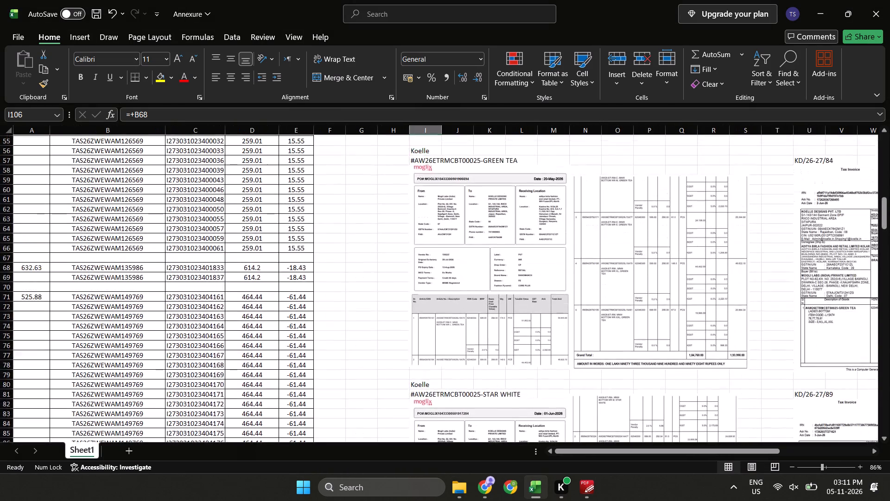
{"action": "key", "text": "ctrl+bracketleft"}
{"action": "key", "text": "Right"}
{"action": "key", "text": "Right"}
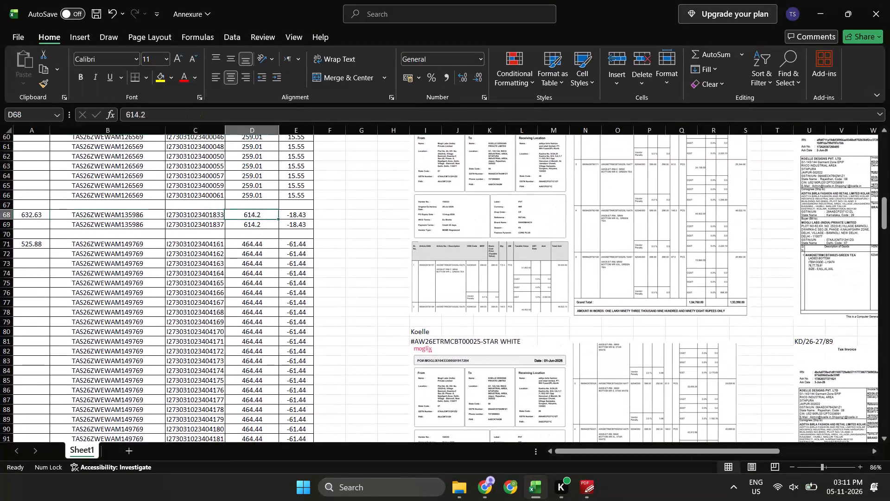
{"action": "key", "text": "Left"}
{"action": "key", "text": "Left"}
{"action": "key", "text": "Left"}
{"action": "key", "text": "Right"}
{"action": "key", "text": "Right"}
{"action": "key", "text": "Right"}
{"action": "key", "text": "Down"}
{"action": "key", "text": "Left"}
{"action": "key", "text": "Up"}
{"action": "key", "text": "Left"}
{"action": "key", "text": "Left"}
{"action": "key", "text": "Right"}
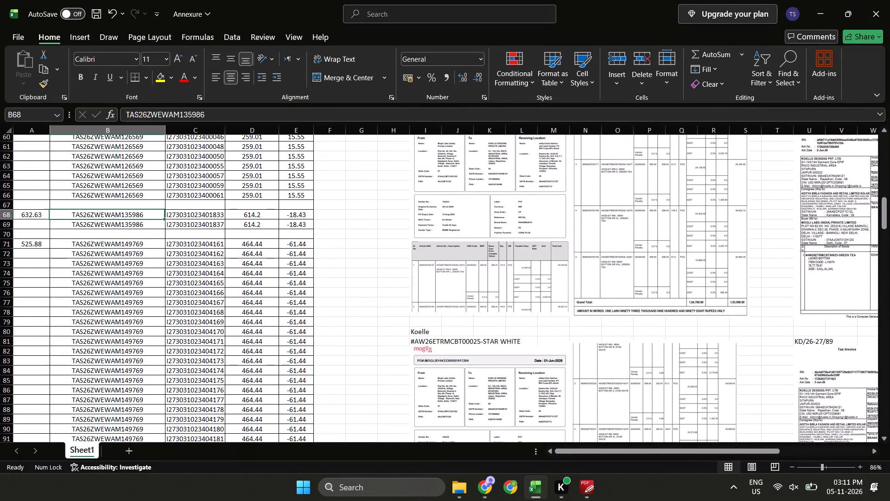
{"action": "key", "text": "Right"}
{"action": "key", "text": "Left"}
{"action": "key", "text": "Right"}
{"action": "key", "text": "Down"}
{"action": "key", "text": "Down"}
{"action": "key", "text": "Left"}
{"action": "key", "text": "Up"}
{"action": "key", "text": "Up"}
{"action": "key", "text": "Right"}
{"action": "key", "text": "Down"}
{"action": "key", "text": "Left"}
{"action": "key", "text": "Up"}
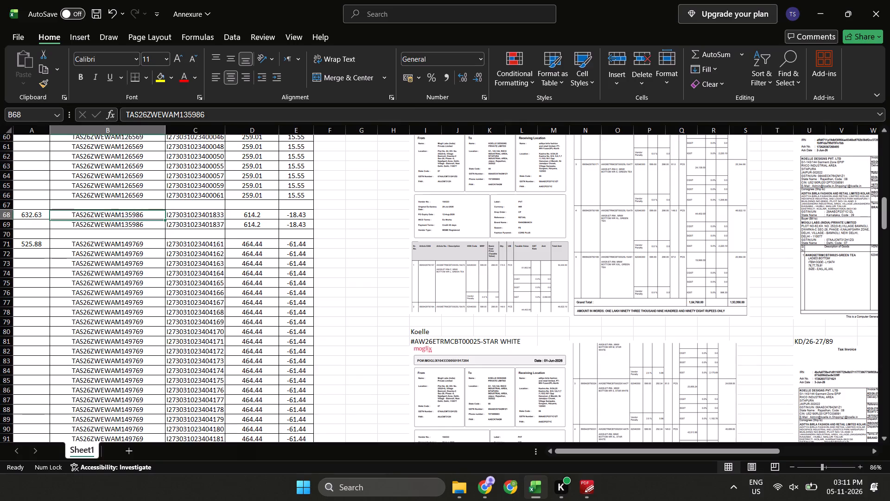
Open the purchase order PDF 7. TAS26ZWEWAM135986 from the MD Buyer's PO folder inside PO Matching.
{"action": "key", "text": "alt+Tab"}
{"action": "key", "text": "alt+Tab"}
{"action": "key", "text": "alt+Left"}
{"action": "key", "text": "BackSpace"}
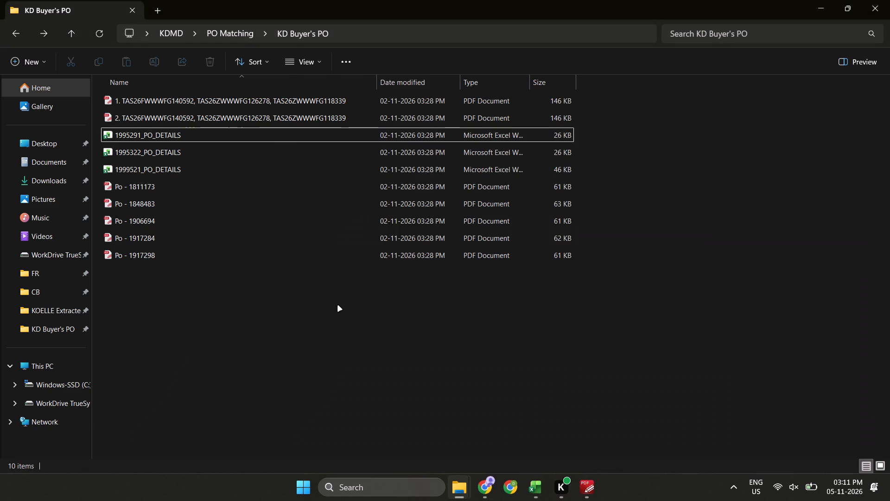
{"action": "key", "text": "Down"}
{"action": "key", "text": "Return"}
{"action": "key", "text": "Down"}
{"action": "key", "text": "Down"}
{"action": "key", "text": "Down"}
{"action": "key", "text": "Down"}
{"action": "key", "text": "alt+Tab"}
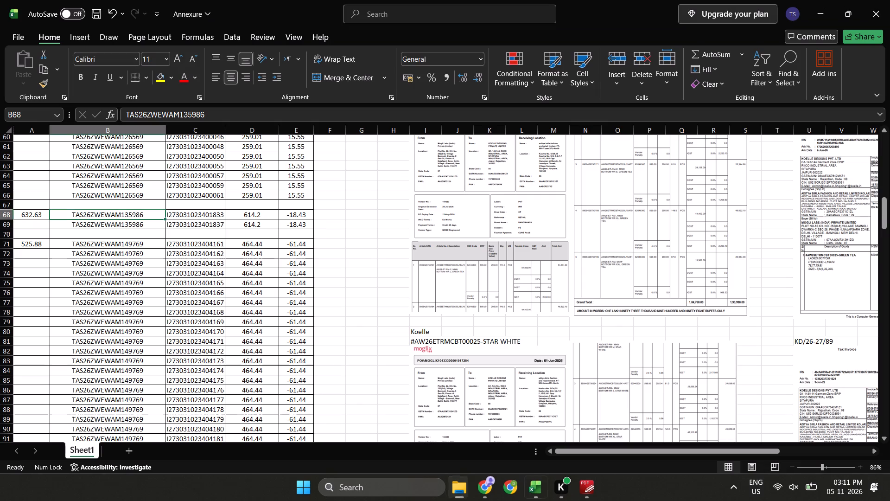
{"action": "key", "text": "alt+Tab"}
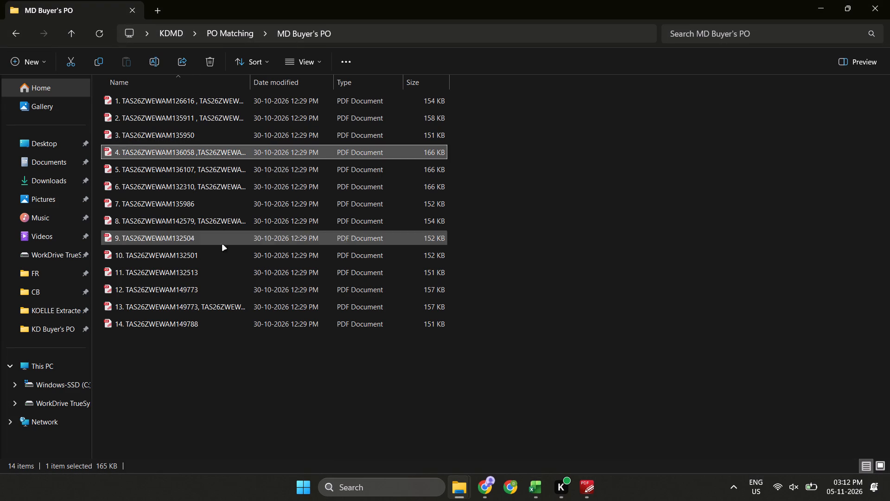
{"action": "double_click", "coordinate": [253, 87]}
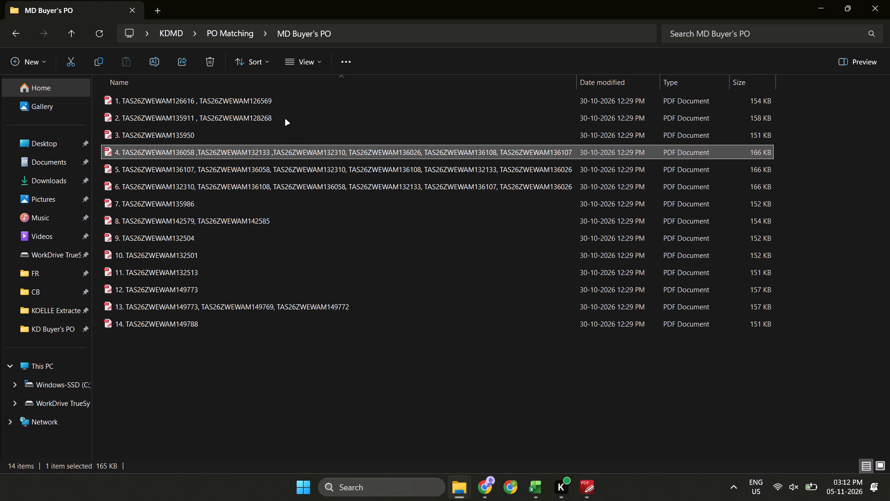
{"action": "double_click", "coordinate": [184, 206]}
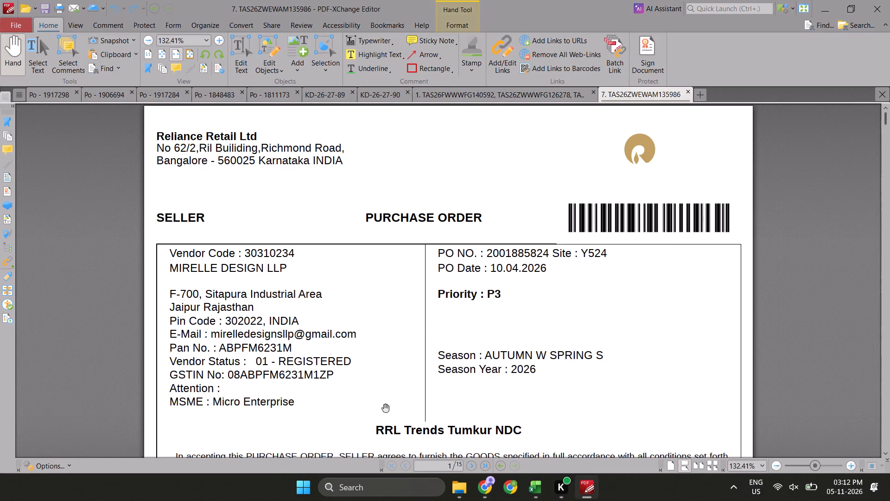
Look over the TAS26ZWEWAM135986 purchase order and capture a screenshot of its complete first page.
{"action": "scroll", "coordinate": [385, 408], "scroll_direction": "down", "scroll_amount": 4, "text": "ctrl"}
{"action": "key", "text": "alt+Tab"}
{"action": "key", "text": "alt+Tab"}
{"action": "key", "text": "alt+Tab"}
{"action": "key", "text": "alt+Tab"}
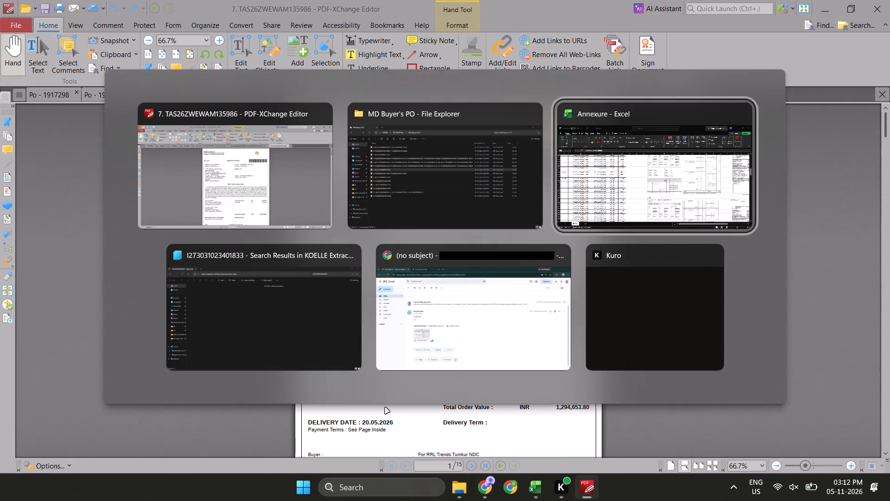
{"action": "key", "text": "alt+Tab"}
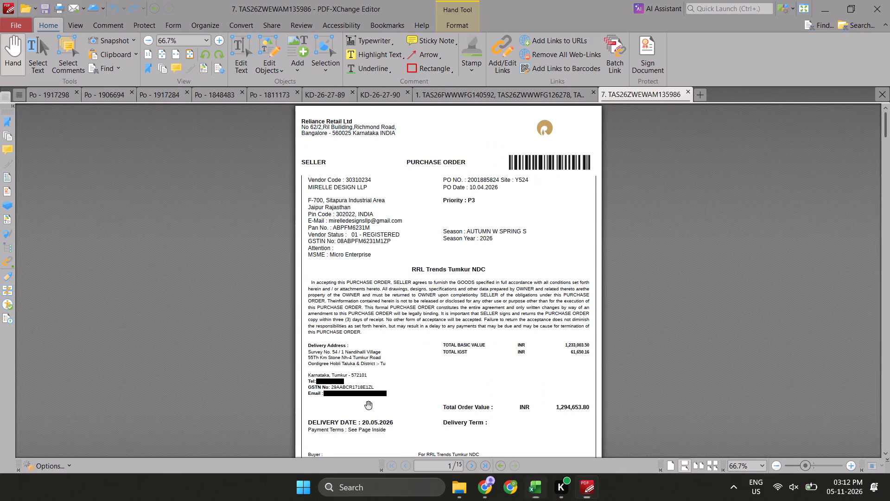
{"action": "scroll", "coordinate": [368, 405], "scroll_direction": "up", "scroll_amount": 1, "text": "ctrl"}
{"action": "scroll", "coordinate": [368, 405], "scroll_direction": "down", "scroll_amount": 3}
{"action": "scroll", "coordinate": [368, 405], "scroll_direction": "up", "scroll_amount": 1}
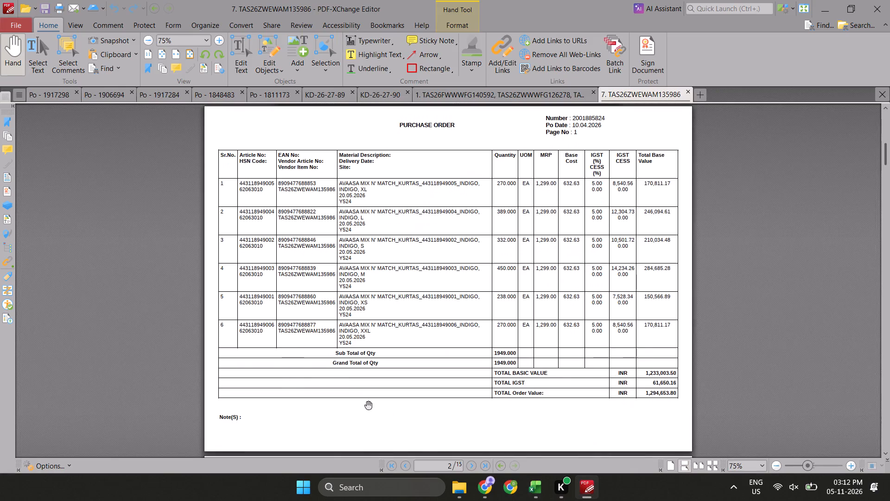
{"action": "scroll", "coordinate": [368, 405], "scroll_direction": "down", "scroll_amount": 4, "text": "ctrl"}
{"action": "scroll", "coordinate": [368, 405], "scroll_direction": "up", "scroll_amount": 12}
{"action": "scroll", "coordinate": [368, 405], "scroll_direction": "down", "scroll_amount": 4, "text": "ctrl"}
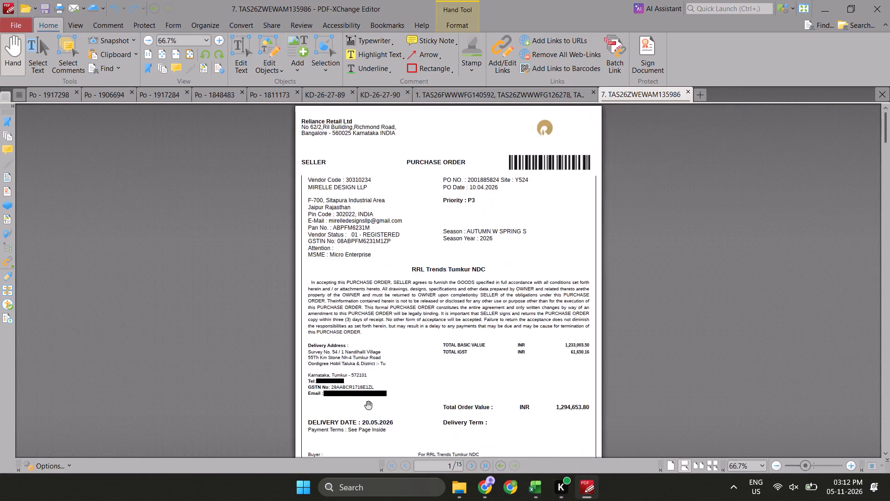
{"action": "key", "text": "Print"}
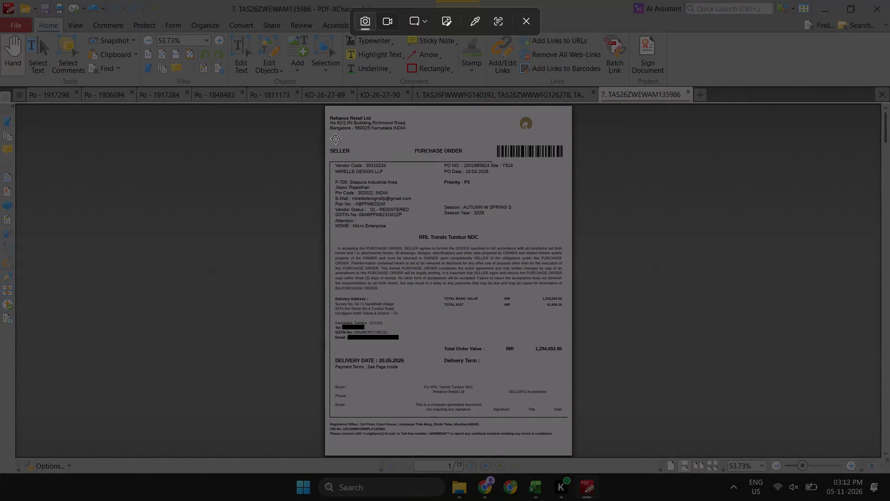
{"action": "left_click_drag", "start_coordinate": [327, 109], "coordinate": [561, 442]}
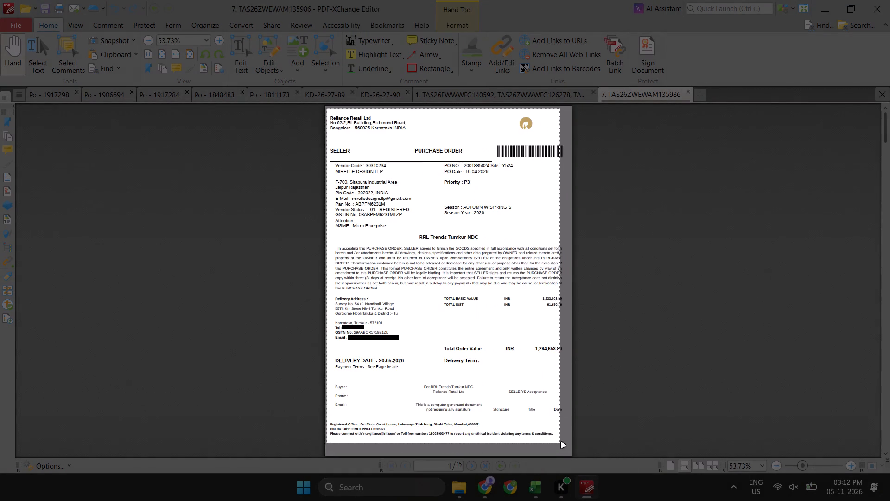
{"action": "left_click_drag", "start_coordinate": [561, 442], "coordinate": [566, 443]}
{"action": "key", "text": "alt+Tab"}
{"action": "key", "text": "alt+Tab"}
{"action": "key", "text": "alt+Left"}
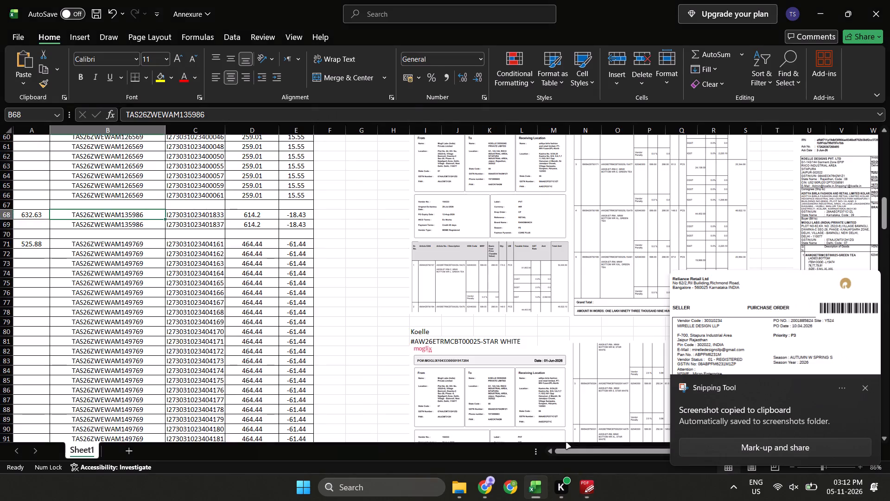
{"action": "scroll", "coordinate": [489, 345], "scroll_direction": "down", "scroll_amount": 3}
{"action": "left_click", "coordinate": [420, 188]}
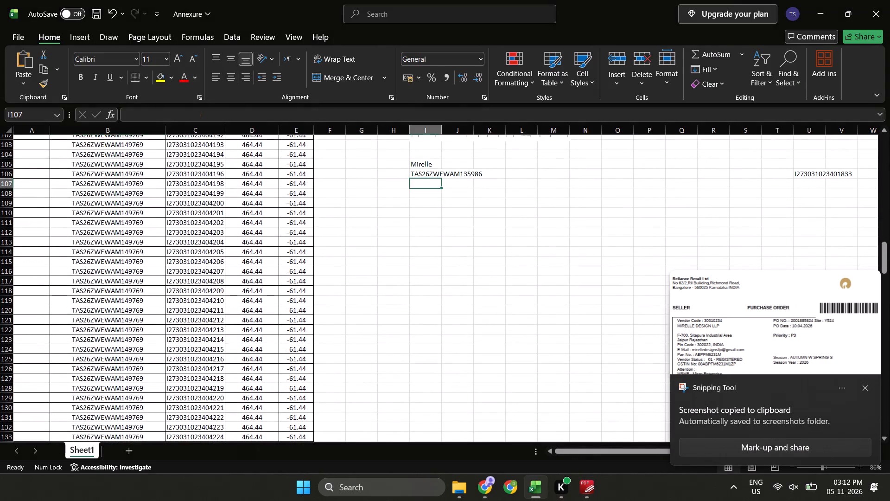
{"action": "key", "text": "ctrl+v"}
{"action": "scroll", "coordinate": [504, 232], "scroll_direction": "down", "scroll_amount": 1}
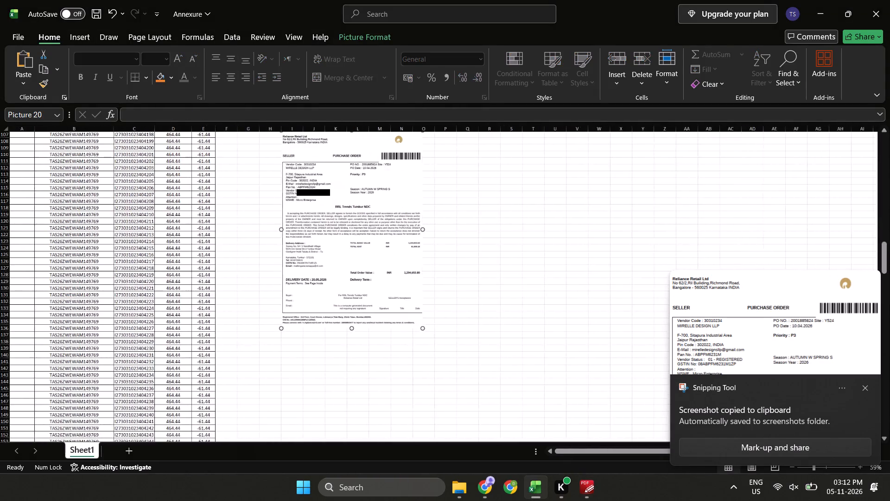
{"action": "left_click_drag", "start_coordinate": [420, 322], "coordinate": [373, 251]}
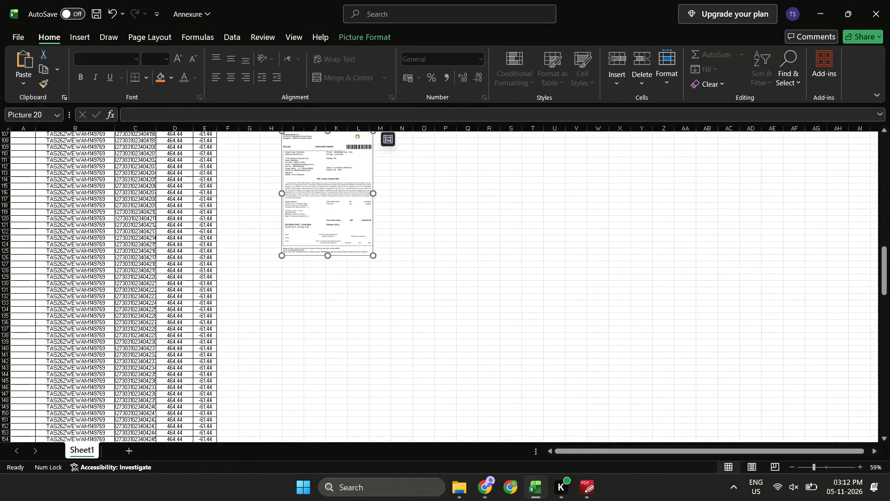
{"action": "scroll", "coordinate": [389, 285], "scroll_direction": "up", "scroll_amount": 1}
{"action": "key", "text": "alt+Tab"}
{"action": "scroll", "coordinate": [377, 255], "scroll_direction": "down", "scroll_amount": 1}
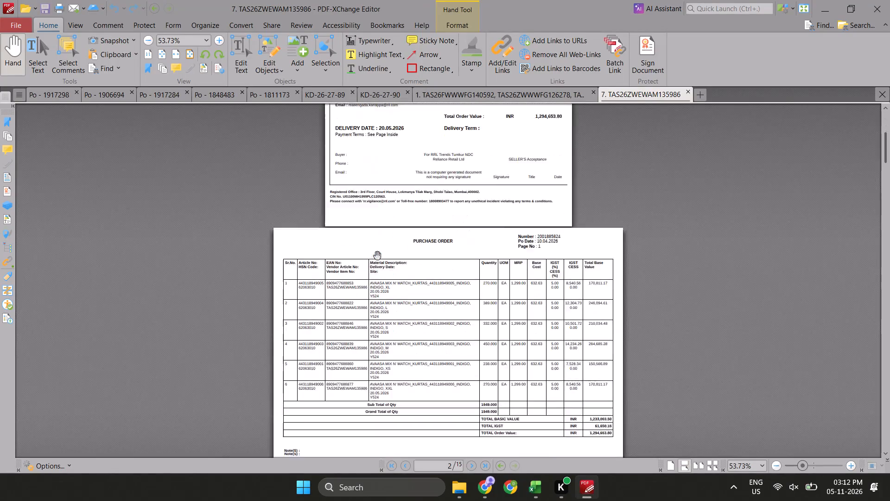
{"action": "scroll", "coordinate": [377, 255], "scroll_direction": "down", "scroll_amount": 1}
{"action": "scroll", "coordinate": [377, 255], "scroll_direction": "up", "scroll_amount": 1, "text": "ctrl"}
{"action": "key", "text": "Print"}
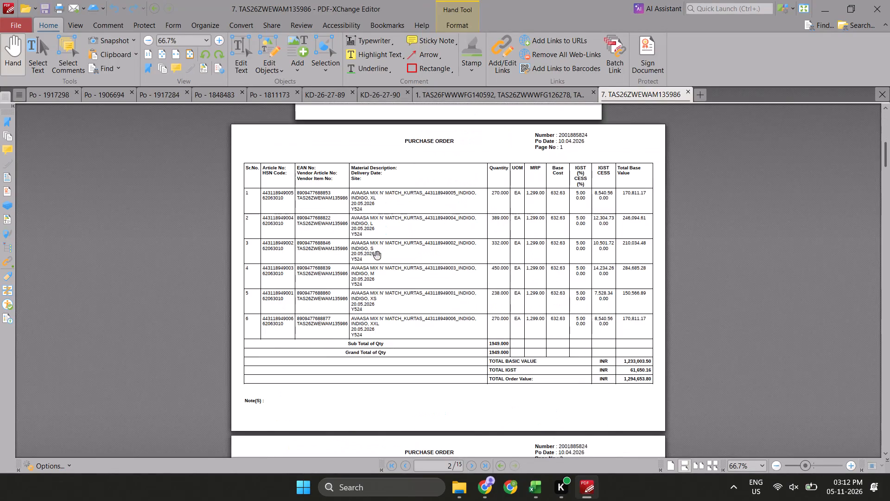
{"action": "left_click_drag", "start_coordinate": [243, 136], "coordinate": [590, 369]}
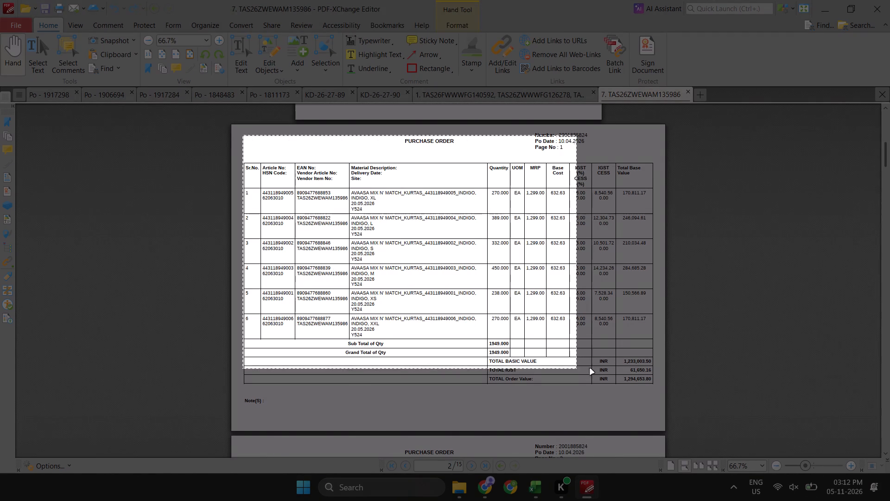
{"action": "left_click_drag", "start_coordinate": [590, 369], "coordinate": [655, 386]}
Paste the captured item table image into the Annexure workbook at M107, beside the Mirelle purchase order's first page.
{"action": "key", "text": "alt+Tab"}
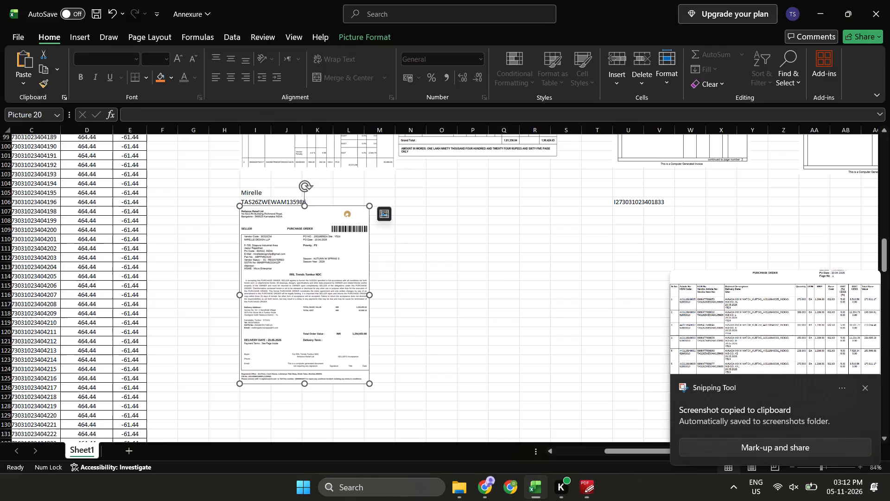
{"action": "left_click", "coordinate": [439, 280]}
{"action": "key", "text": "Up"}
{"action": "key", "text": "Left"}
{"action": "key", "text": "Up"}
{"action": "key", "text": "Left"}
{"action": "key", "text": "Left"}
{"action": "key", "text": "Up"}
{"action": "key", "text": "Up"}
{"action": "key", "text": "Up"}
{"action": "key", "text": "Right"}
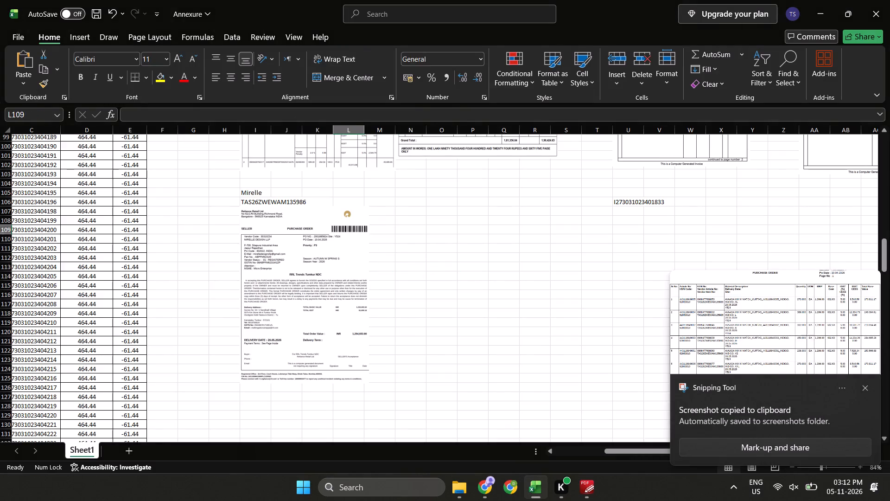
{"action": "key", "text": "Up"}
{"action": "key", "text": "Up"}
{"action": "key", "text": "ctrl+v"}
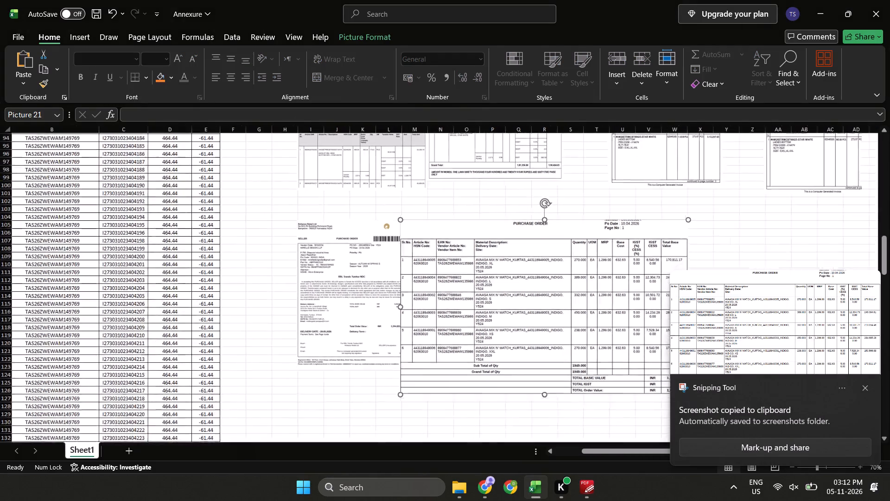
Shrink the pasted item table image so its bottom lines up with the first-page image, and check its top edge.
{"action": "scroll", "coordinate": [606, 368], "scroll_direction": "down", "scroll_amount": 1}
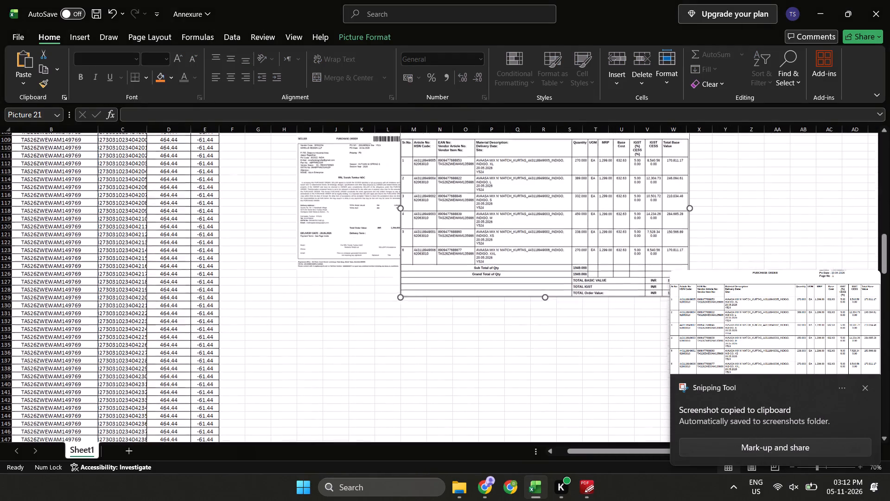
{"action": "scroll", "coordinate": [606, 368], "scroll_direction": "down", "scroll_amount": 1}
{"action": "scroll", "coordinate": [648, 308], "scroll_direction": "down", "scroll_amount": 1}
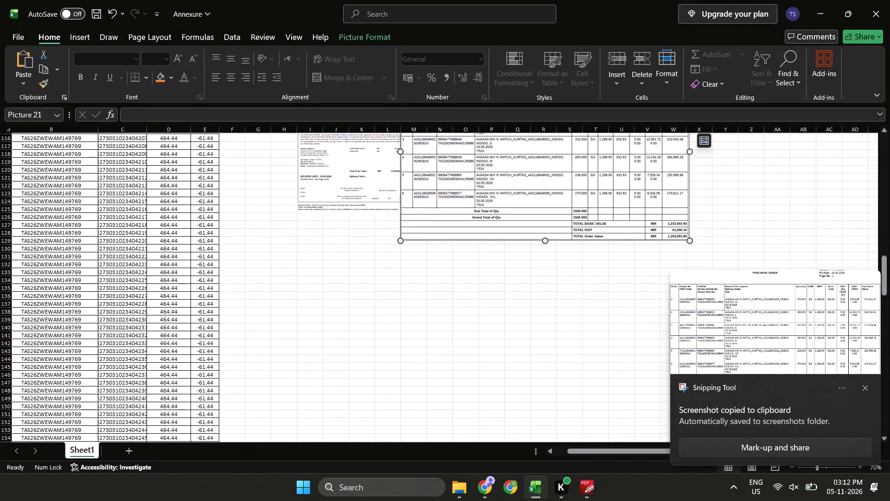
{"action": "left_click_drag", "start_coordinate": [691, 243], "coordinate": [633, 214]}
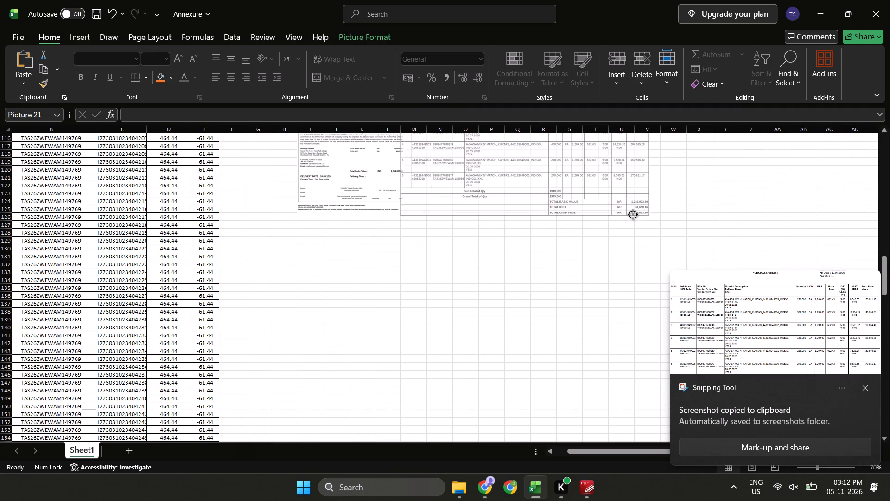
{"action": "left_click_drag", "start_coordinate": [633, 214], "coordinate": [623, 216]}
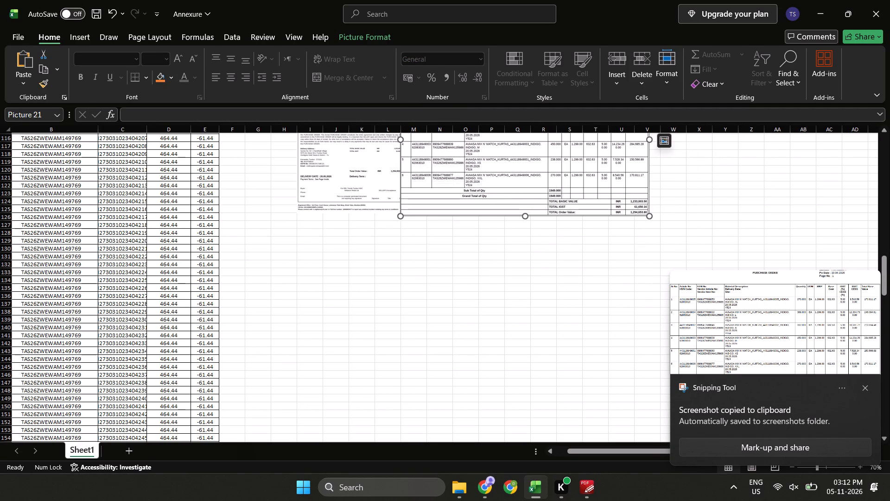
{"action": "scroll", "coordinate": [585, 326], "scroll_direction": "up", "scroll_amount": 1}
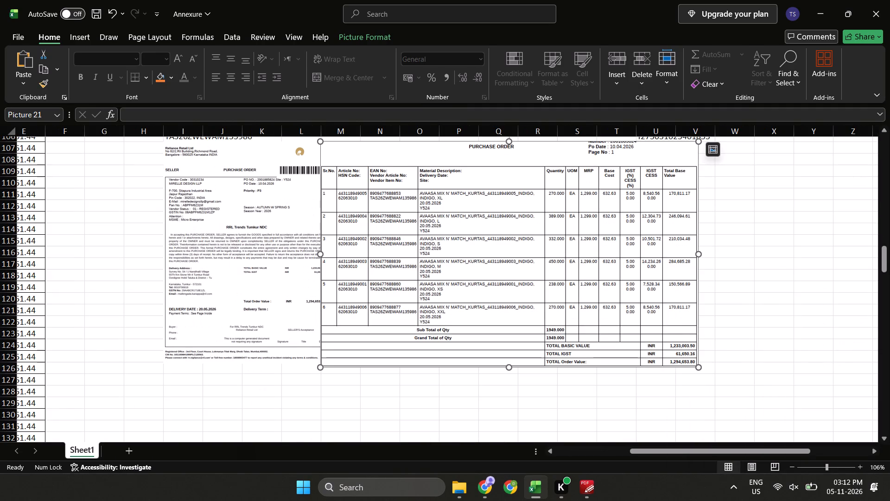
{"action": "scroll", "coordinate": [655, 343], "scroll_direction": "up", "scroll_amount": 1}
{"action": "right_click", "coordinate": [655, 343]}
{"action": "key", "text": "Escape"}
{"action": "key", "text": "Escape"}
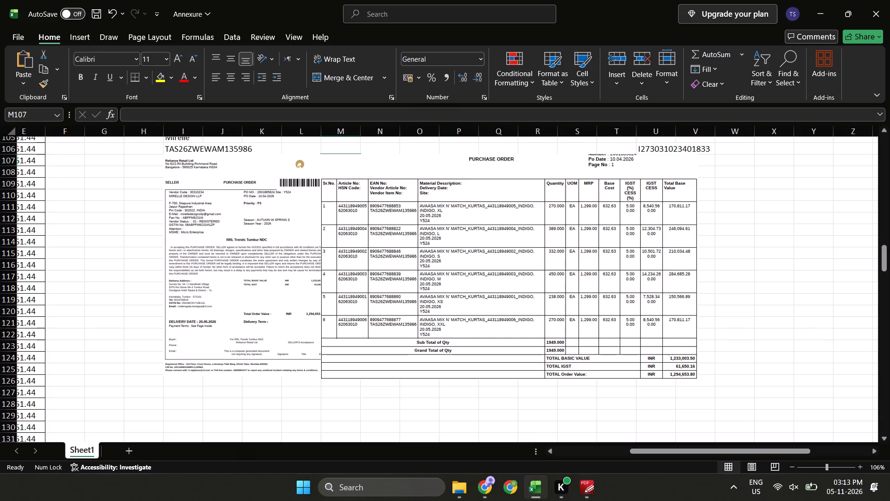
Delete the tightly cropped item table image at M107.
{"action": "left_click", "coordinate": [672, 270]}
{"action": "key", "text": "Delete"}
Recapture the purchase order's second page with wider margins, including the full PO number header and the total order value row.
{"action": "key", "text": "alt+Tab"}
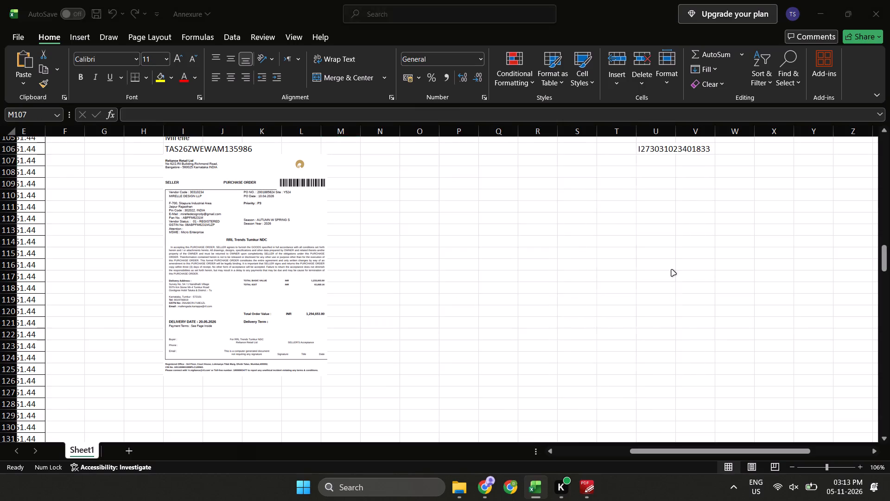
{"action": "key", "text": "Print"}
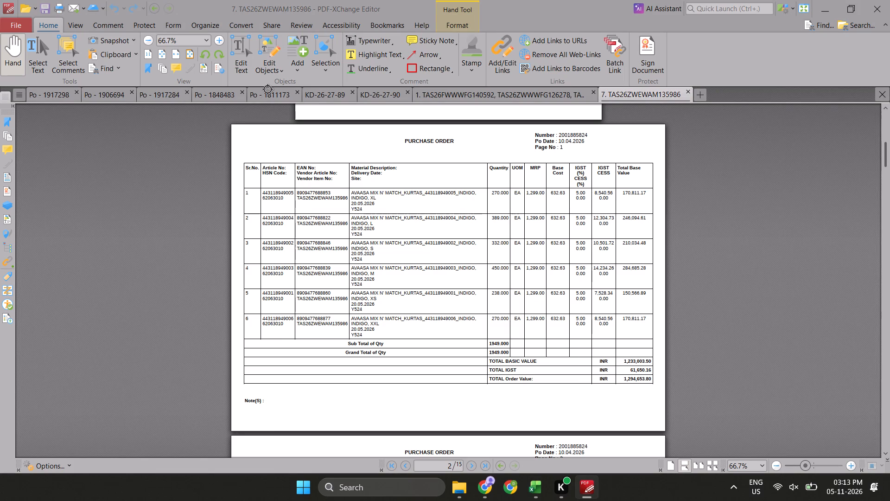
{"action": "left_click_drag", "start_coordinate": [236, 128], "coordinate": [550, 362]}
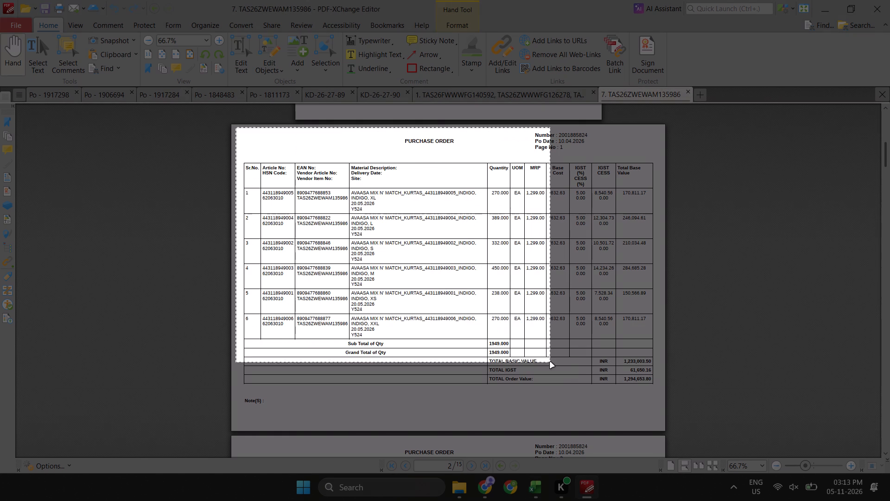
{"action": "left_click_drag", "start_coordinate": [550, 362], "coordinate": [657, 388]}
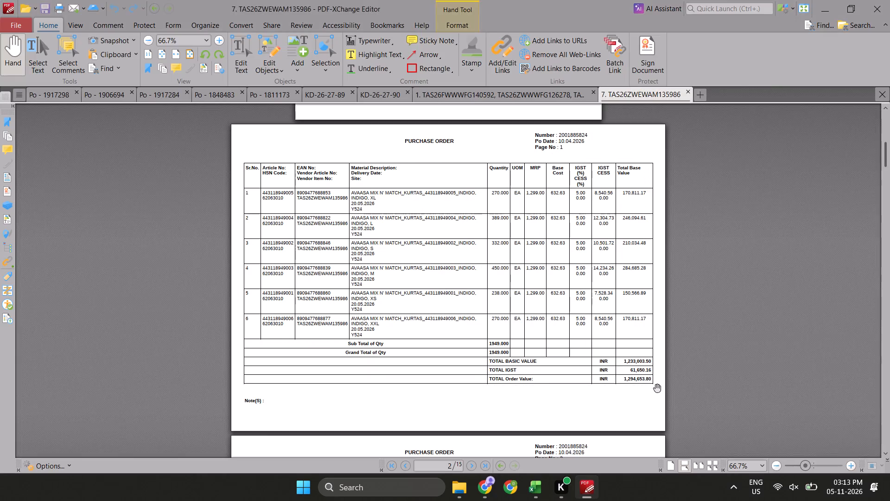
Paste the recaptured second page at M107 in the Annexure workbook and shrink it to span about columns M to U, ending near row 125.
{"action": "key", "text": "alt+Tab"}
{"action": "key", "text": "ctrl+v"}
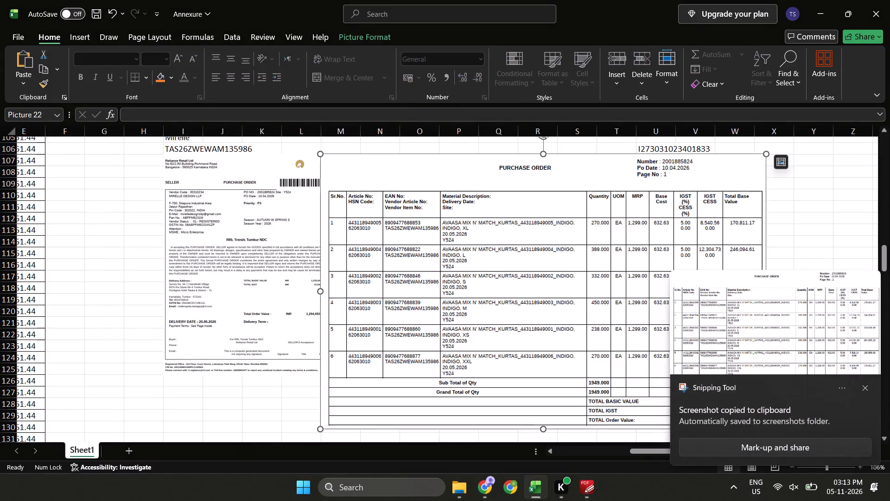
{"action": "scroll", "coordinate": [563, 344], "scroll_direction": "left", "scroll_amount": 1}
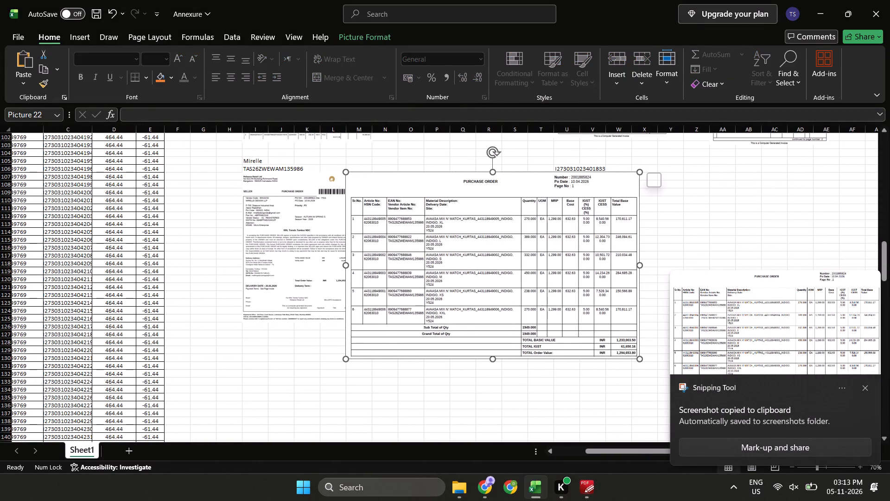
{"action": "left_click_drag", "start_coordinate": [637, 357], "coordinate": [535, 317]}
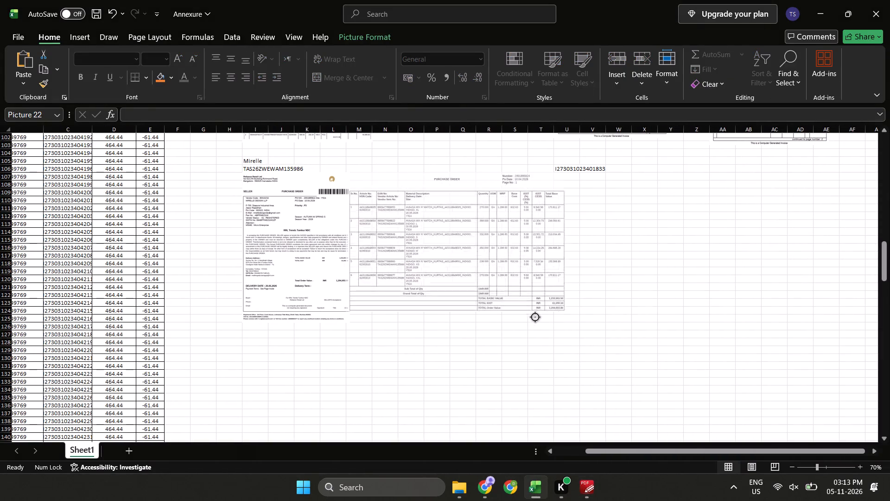
{"action": "left_click_drag", "start_coordinate": [535, 317], "coordinate": [537, 318]}
{"action": "left_click", "coordinate": [643, 191]}
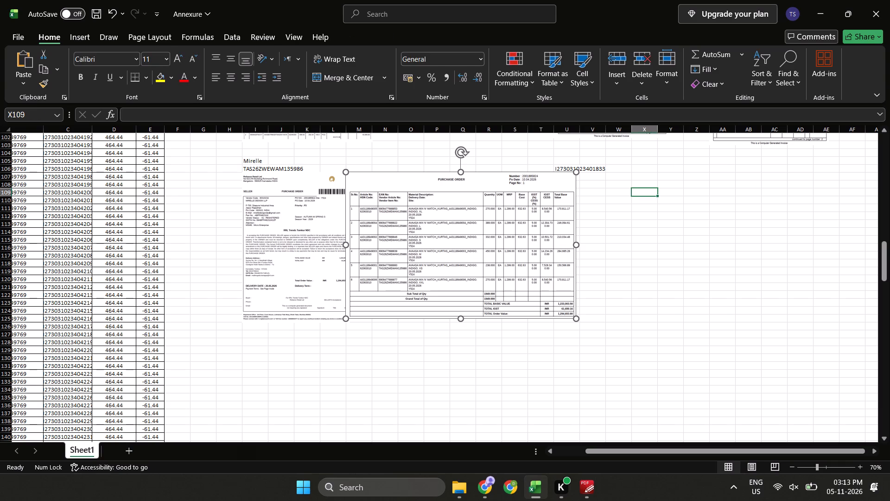
{"action": "left_click", "coordinate": [563, 167]}
{"action": "key", "text": "ctrl+x"}
{"action": "key", "text": "Right"}
{"action": "key", "text": "Right"}
{"action": "key", "text": "Return"}
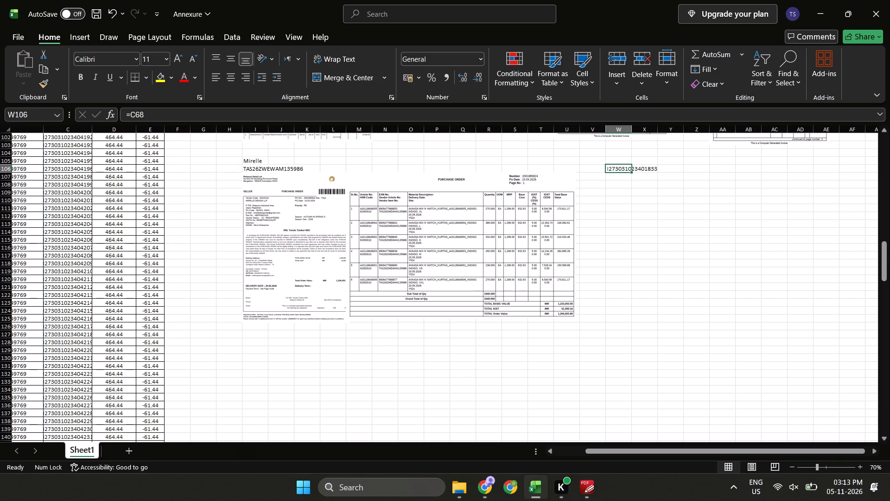
{"action": "key", "text": "Down"}
{"action": "key", "text": "Up"}
{"action": "key", "text": "alt+Tab"}
{"action": "key", "text": "alt+Tab"}
{"action": "key", "text": "alt+Tab"}
{"action": "key", "text": "alt+Tab"}
Start a new block label below the purchase order images by linking I128 to the Mirelle heading in A30.
{"action": "key", "text": "Left"}
{"action": "key", "text": "Left"}
{"action": "key", "text": "Left"}
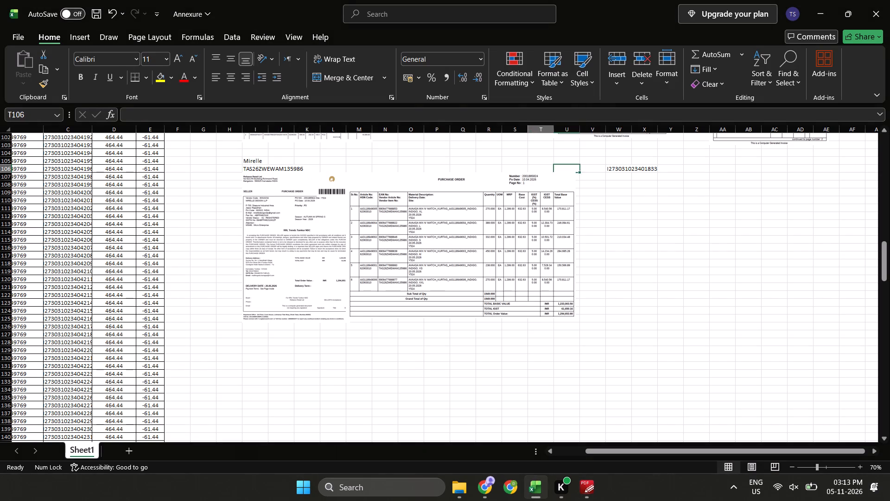
{"action": "key", "text": "Left"}
{"action": "key", "text": "Left"}
{"action": "key", "text": "ctrl+Left"}
{"action": "key", "text": "Up"}
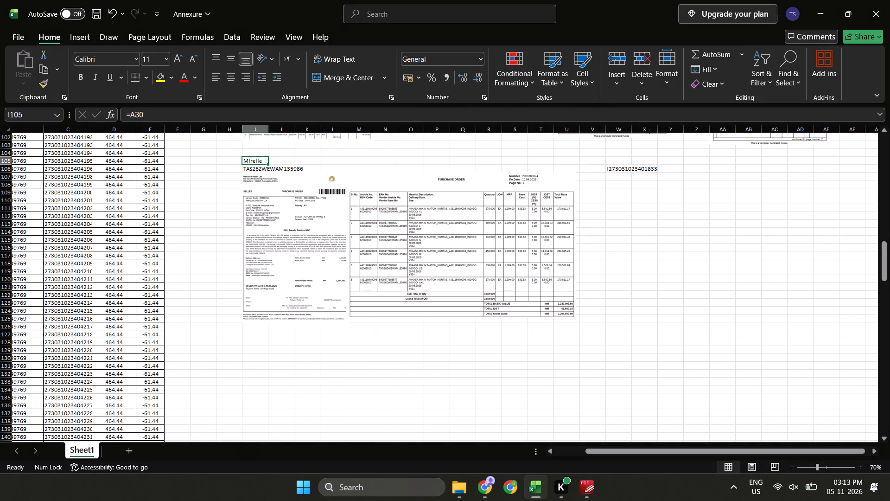
{"action": "key", "text": "Down"}
{"action": "key", "text": "Down"}
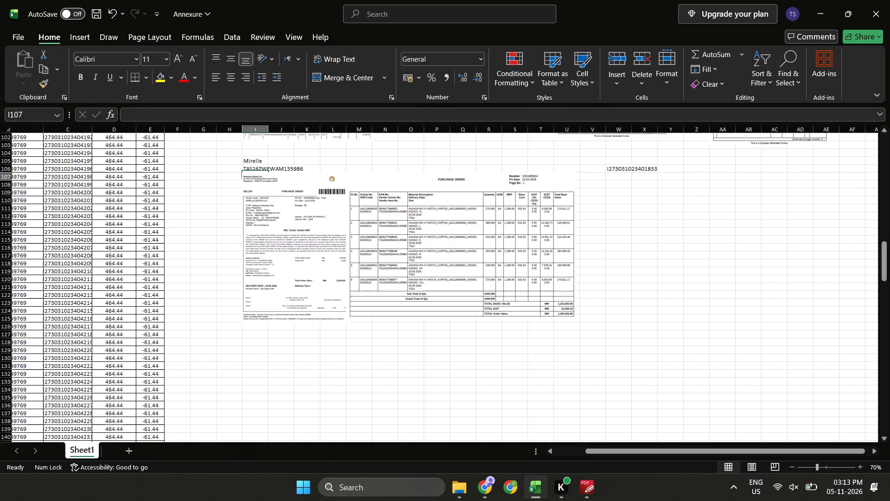
{"action": "key", "text": "Down"}
{"action": "key", "text": "Down"}
{"action": "key", "text": "Down"}
{"action": "key", "text": "Down"}
{"action": "key", "text": "Down"}
{"action": "key", "text": "Down"}
{"action": "key", "text": "Down"}
{"action": "key", "text": "Down"}
{"action": "key", "text": "Down"}
{"action": "key", "text": "Down"}
{"action": "key", "text": "Down"}
{"action": "key", "text": "Down"}
{"action": "key", "text": "Down"}
{"action": "key", "text": "Down"}
{"action": "key", "text": "Down"}
{"action": "key", "text": "Down"}
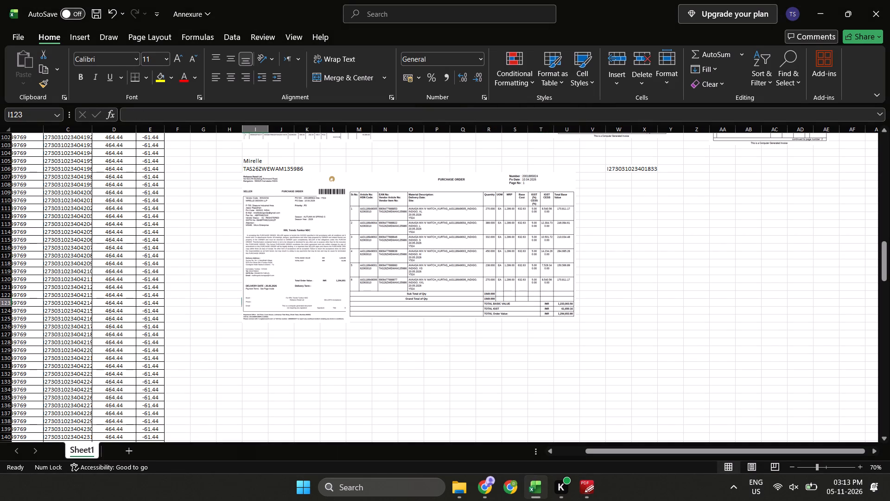
{"action": "key", "text": "Down"}
{"action": "key", "text": "Down"}
{"action": "key", "text": "Down"}
{"action": "key", "text": "Down"}
{"action": "key", "text": "Down"}
{"action": "key", "text": "plus"}
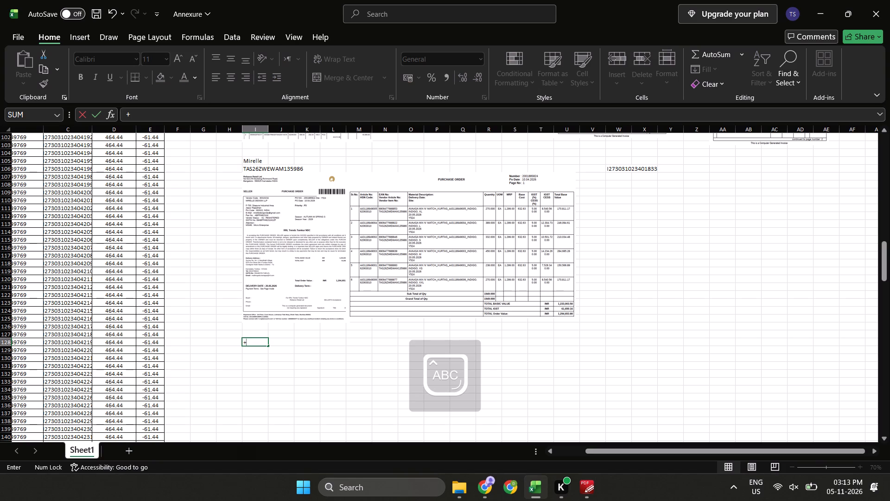
{"action": "type", "text": "A30"}
{"action": "key", "text": "Return"}
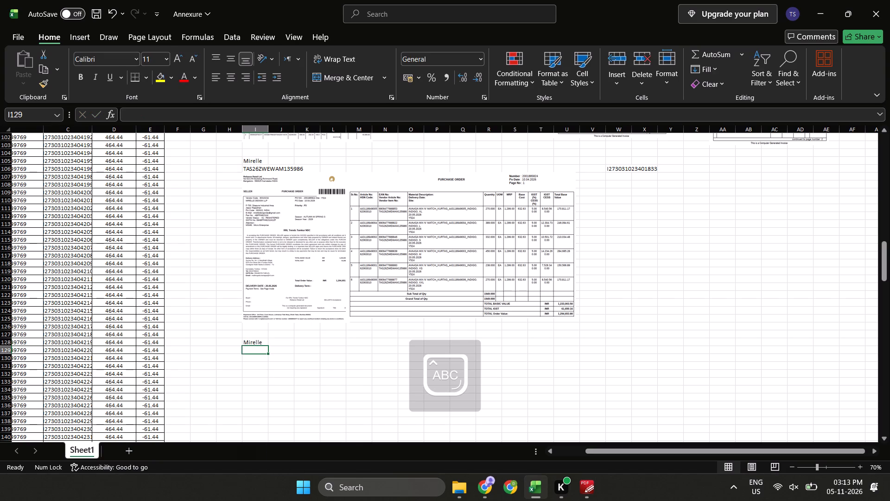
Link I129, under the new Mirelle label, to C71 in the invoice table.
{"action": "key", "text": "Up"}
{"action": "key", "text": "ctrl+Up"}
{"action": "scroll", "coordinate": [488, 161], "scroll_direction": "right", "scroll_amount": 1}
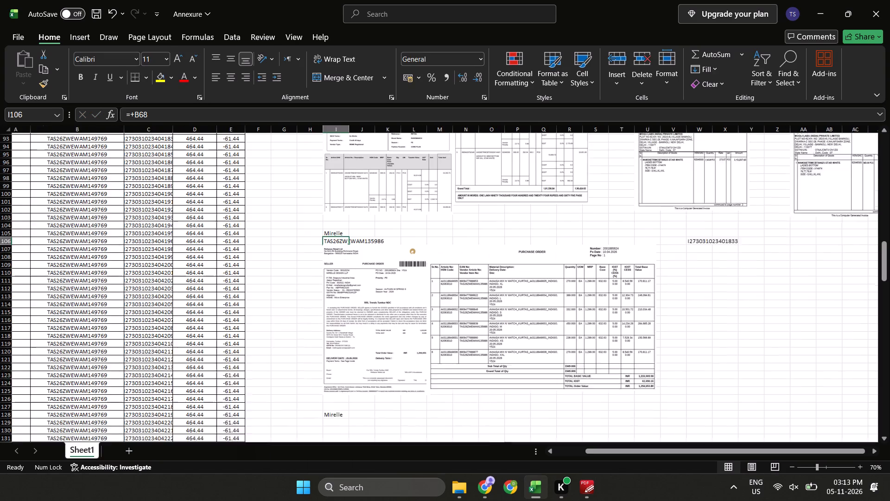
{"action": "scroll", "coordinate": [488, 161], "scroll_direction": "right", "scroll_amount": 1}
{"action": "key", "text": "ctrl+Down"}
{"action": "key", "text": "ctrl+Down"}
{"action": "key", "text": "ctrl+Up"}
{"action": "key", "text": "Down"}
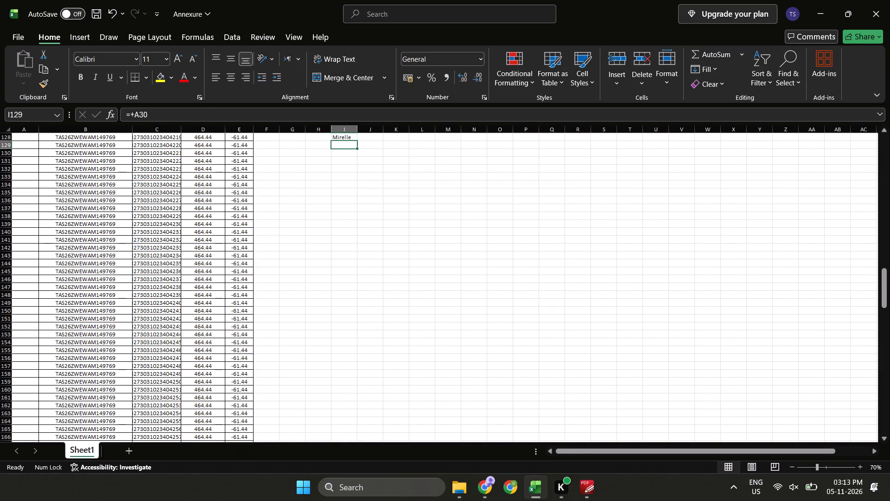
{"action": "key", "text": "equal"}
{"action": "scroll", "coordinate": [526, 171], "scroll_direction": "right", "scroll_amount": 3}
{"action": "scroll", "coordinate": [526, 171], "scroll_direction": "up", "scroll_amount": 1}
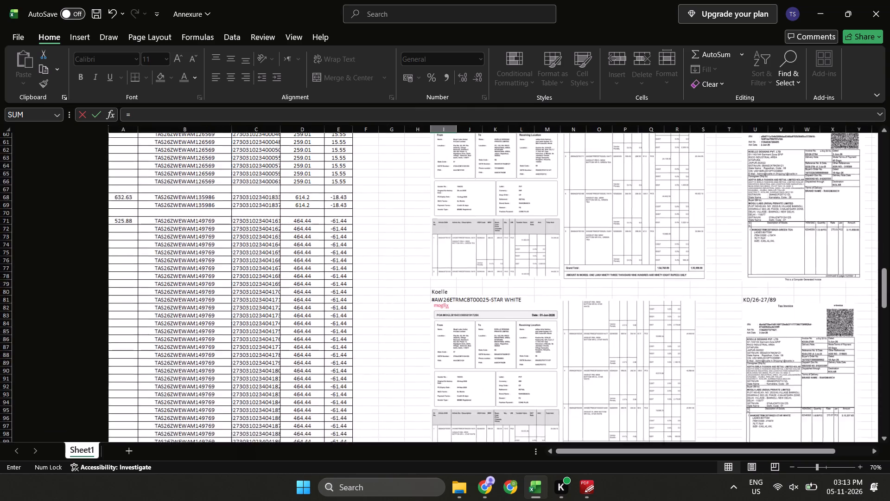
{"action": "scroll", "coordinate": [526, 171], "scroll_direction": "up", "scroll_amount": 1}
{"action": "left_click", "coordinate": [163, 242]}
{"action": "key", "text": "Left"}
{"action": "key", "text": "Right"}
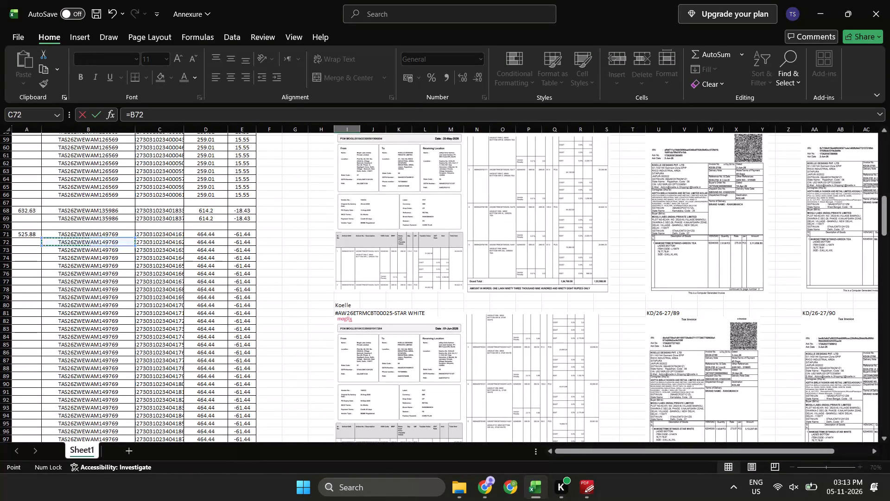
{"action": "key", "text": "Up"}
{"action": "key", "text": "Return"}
Auto-fit the widths of table columns A to E to their contents.
{"action": "key", "text": "Up"}
{"action": "key", "text": "Left"}
{"action": "key", "text": "Left"}
{"action": "key", "text": "Left"}
{"action": "key", "text": "Left"}
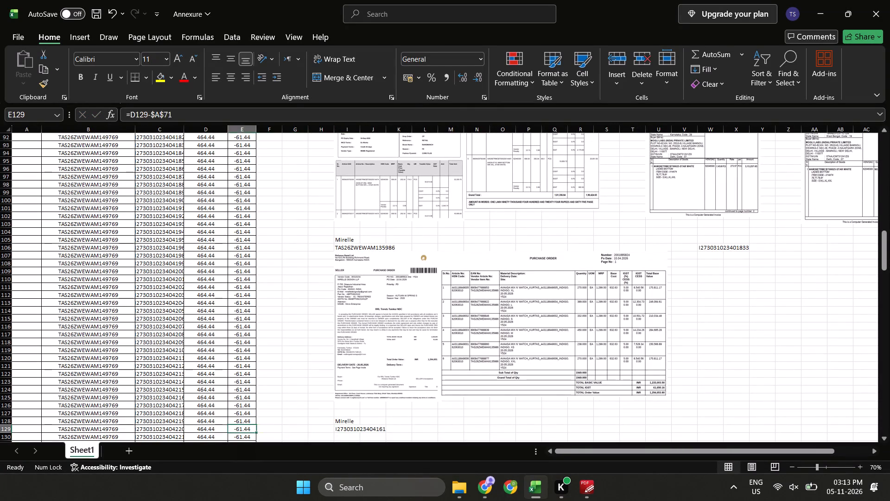
{"action": "key", "text": "Left"}
{"action": "key", "text": "Left"}
{"action": "key", "text": "ctrl+space"}
{"action": "type", "text": "HOI"}
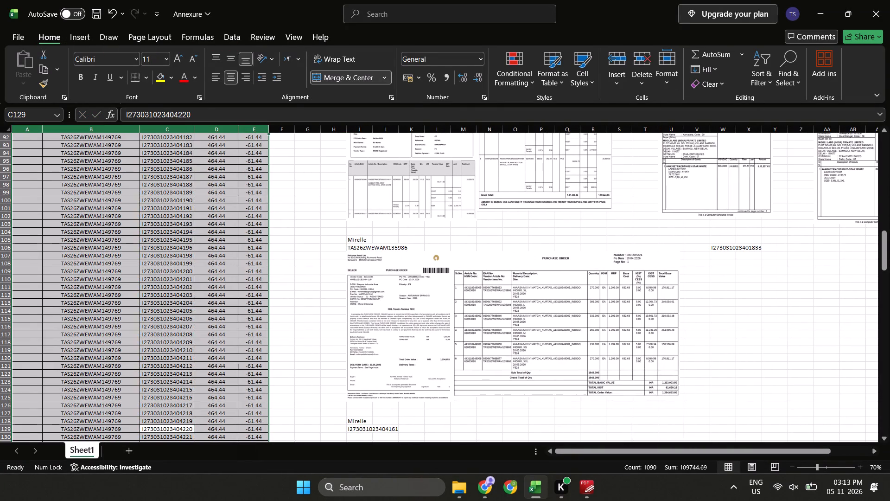
Trace the I129 formula to its source cell and check the table entries in row 71.
{"action": "key", "text": "Escape"}
{"action": "key", "text": "Up"}
{"action": "key", "text": "Up"}
{"action": "key", "text": "ctrl+Up"}
{"action": "key", "text": "Up"}
{"action": "key", "text": "Down"}
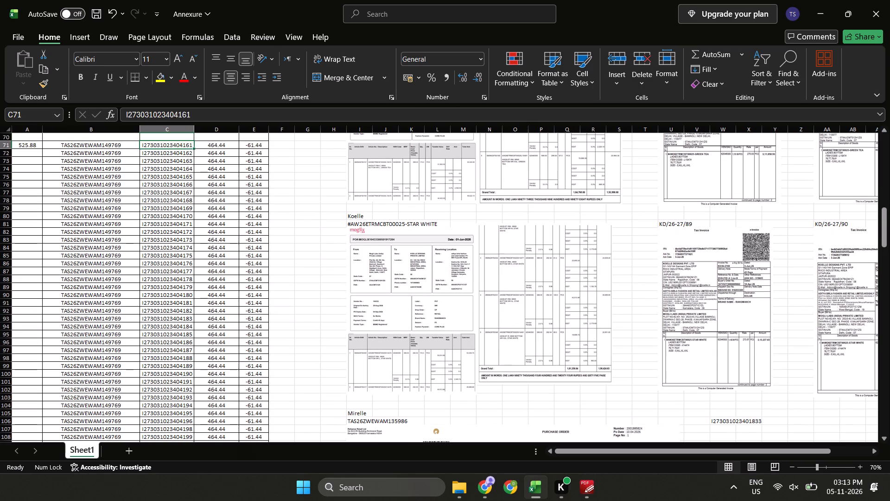
{"action": "scroll", "coordinate": [319, 219], "scroll_direction": "up", "scroll_amount": 1}
{"action": "scroll", "coordinate": [319, 219], "scroll_direction": "down", "scroll_amount": 1}
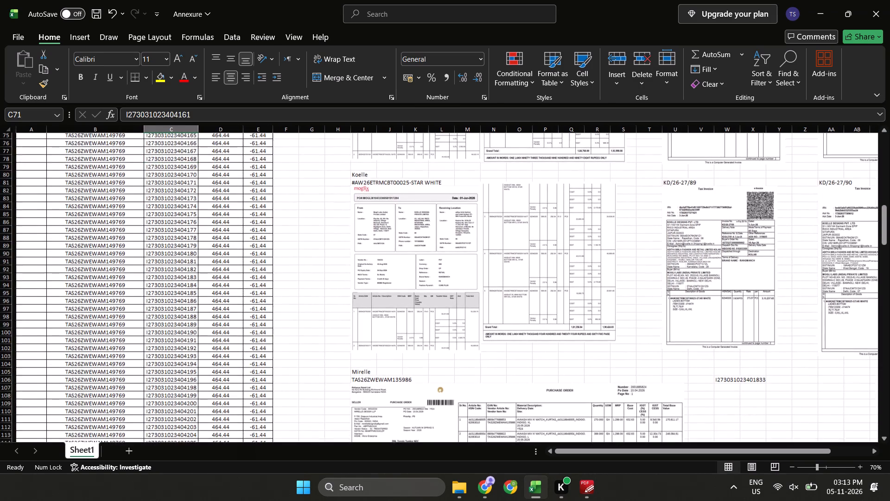
{"action": "scroll", "coordinate": [319, 219], "scroll_direction": "down", "scroll_amount": 2}
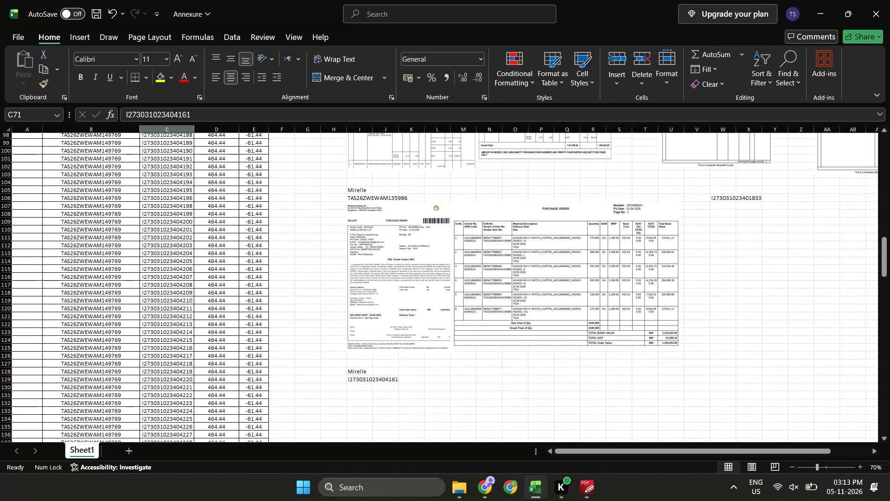
{"action": "left_click", "coordinate": [362, 378]}
{"action": "key", "text": "ctrl+bracketleft"}
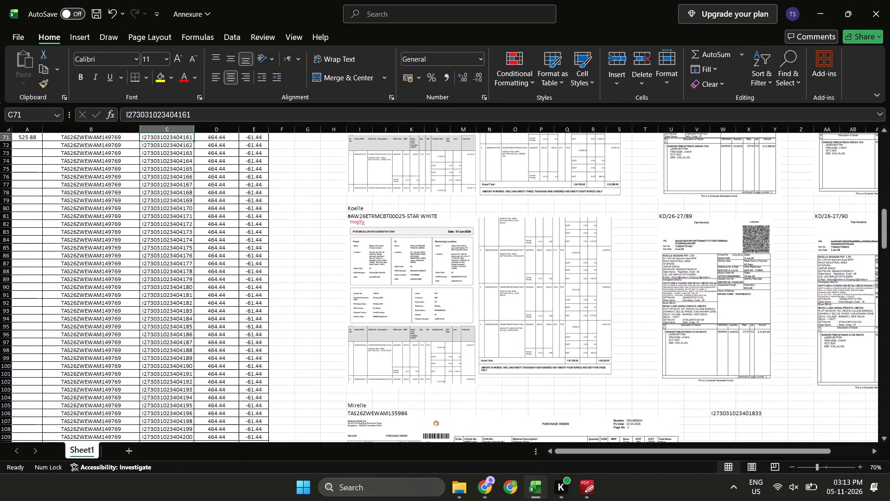
{"action": "key", "text": "Up"}
{"action": "key", "text": "Down"}
{"action": "key", "text": "Left"}
{"action": "key", "text": "Right"}
{"action": "key", "text": "Right"}
{"action": "key", "text": "Right"}
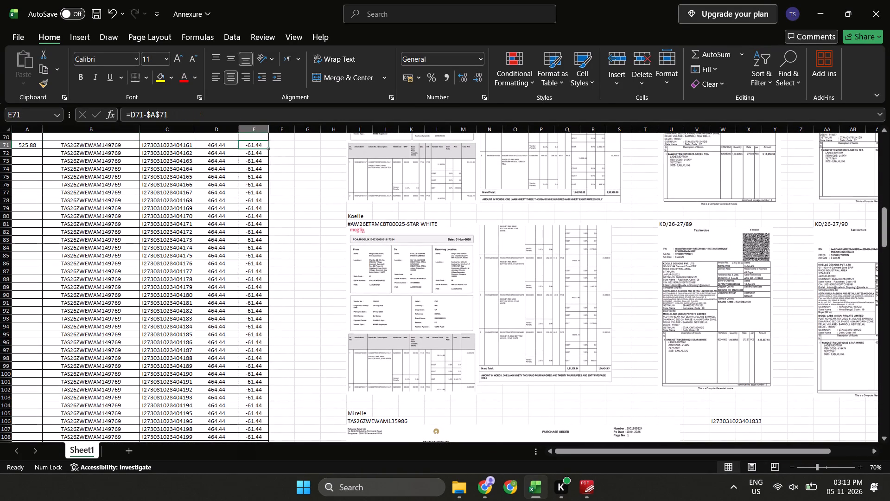
Change the I129 formula to =B71 so the new Mirelle block shows the style number.
{"action": "key", "text": "Right"}
{"action": "key", "text": "Right"}
{"action": "key", "text": "Right"}
{"action": "key", "text": "Right"}
{"action": "key", "text": "Right"}
{"action": "key", "text": "Left"}
{"action": "key", "text": "ctrl+Down"}
{"action": "key", "text": "ctrl+Down"}
{"action": "key", "text": "ctrl+Down"}
{"action": "key", "text": "ctrl+Down"}
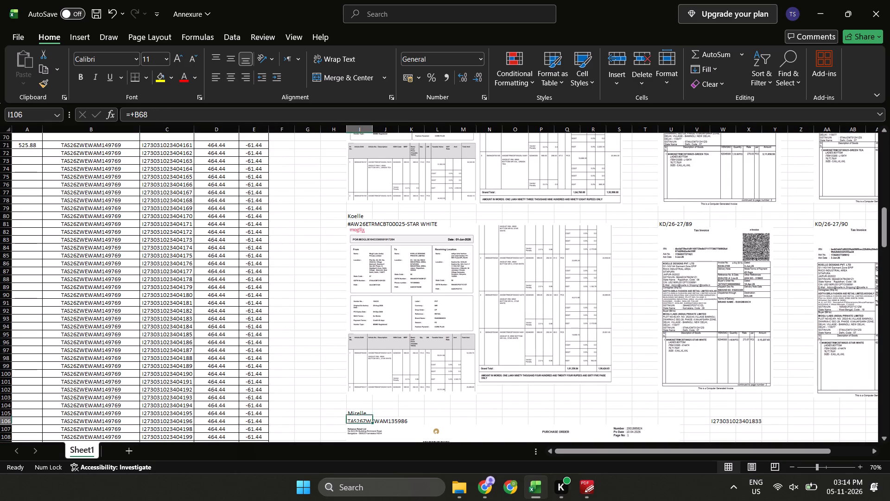
{"action": "key", "text": "ctrl+Down"}
{"action": "key", "text": "ctrl+Down"}
{"action": "key", "text": "ctrl+Down"}
{"action": "key", "text": "ctrl+Up"}
{"action": "key", "text": "ctrl+Up"}
{"action": "key", "text": "ctrl+Down"}
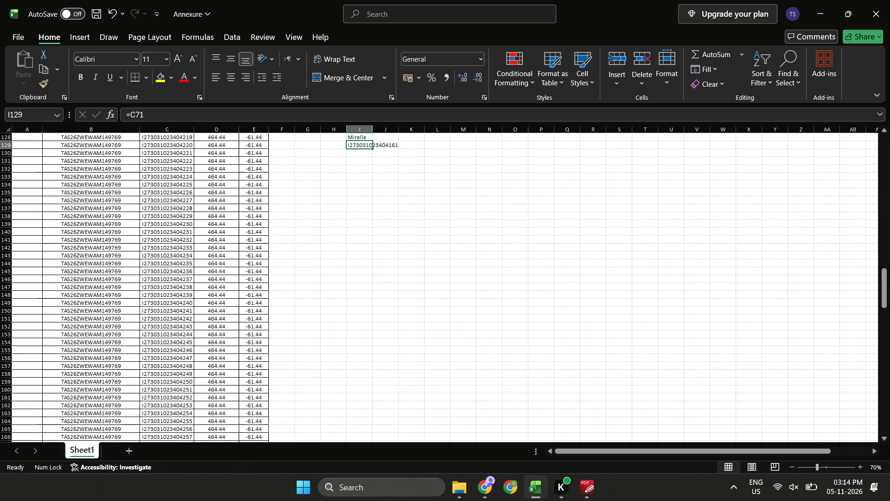
{"action": "key", "text": "F2"}
{"action": "key", "text": "Up"}
{"action": "key", "text": "Left"}
{"action": "key", "text": "Right"}
{"action": "key", "text": "shift+Right"}
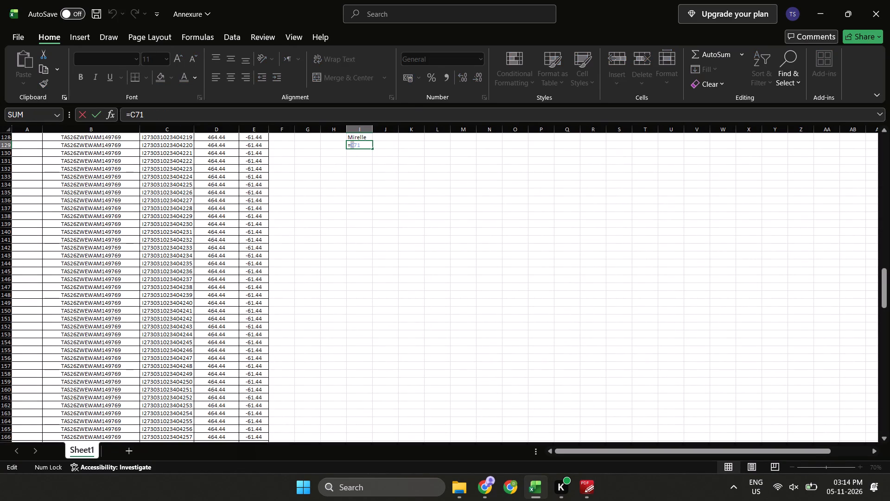
{"action": "key", "text": "b"}
{"action": "key", "text": "Return"}
Review the existing Koelle and Mirelle blocks against the invoice table, from the top of the sheet to row 129.
{"action": "key", "text": "Up"}
{"action": "key", "text": "Up"}
{"action": "key", "text": "ctrl+Up"}
{"action": "key", "text": "ctrl+Up"}
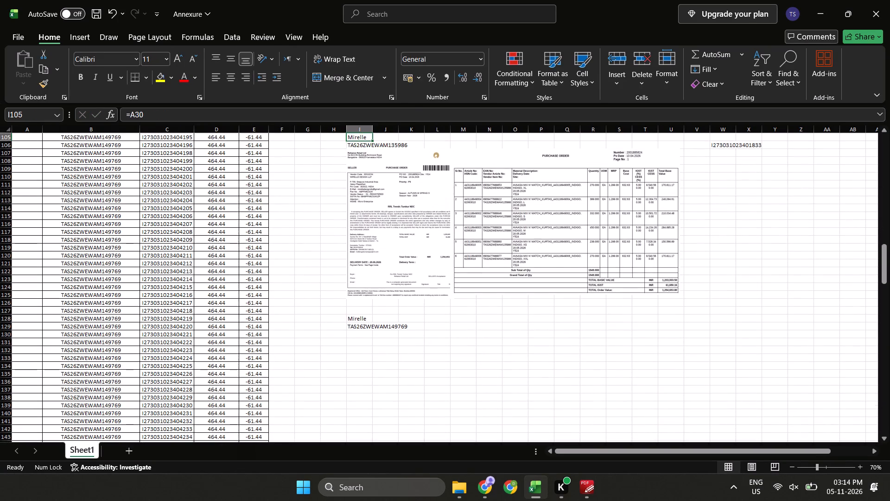
{"action": "key", "text": "ctrl+Up"}
{"action": "scroll", "coordinate": [348, 372], "scroll_direction": "up", "scroll_amount": 3}
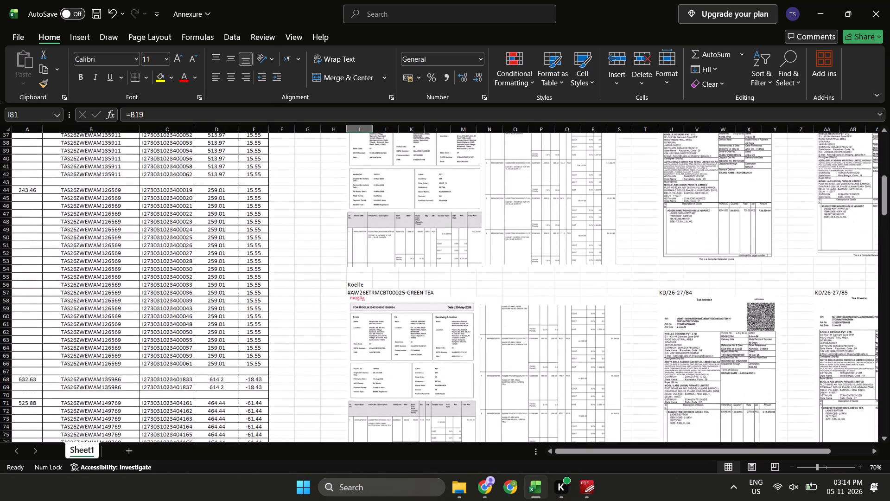
{"action": "scroll", "coordinate": [348, 372], "scroll_direction": "up", "scroll_amount": 3}
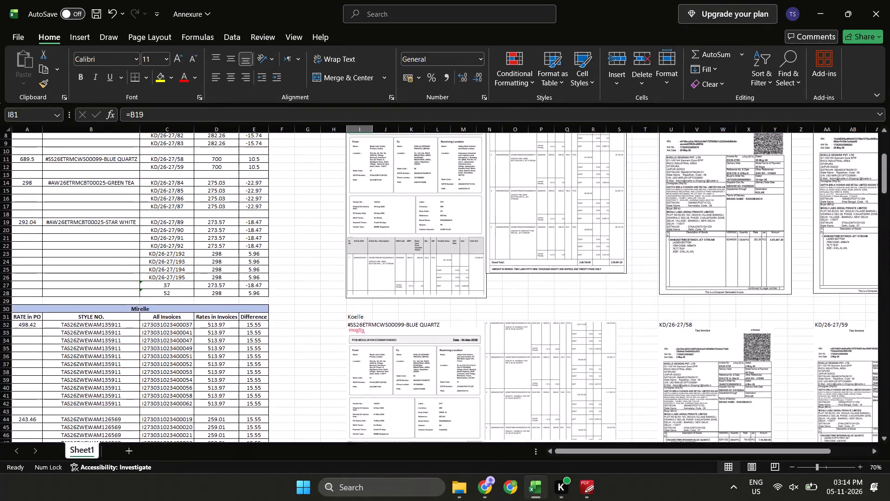
{"action": "scroll", "coordinate": [348, 372], "scroll_direction": "up", "scroll_amount": 1}
{"action": "scroll", "coordinate": [348, 372], "scroll_direction": "down", "scroll_amount": 2}
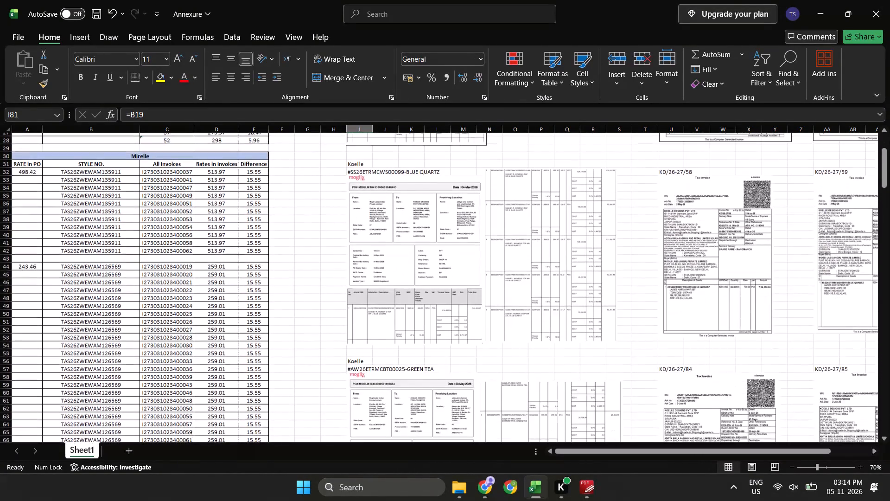
{"action": "scroll", "coordinate": [348, 372], "scroll_direction": "down", "scroll_amount": 4}
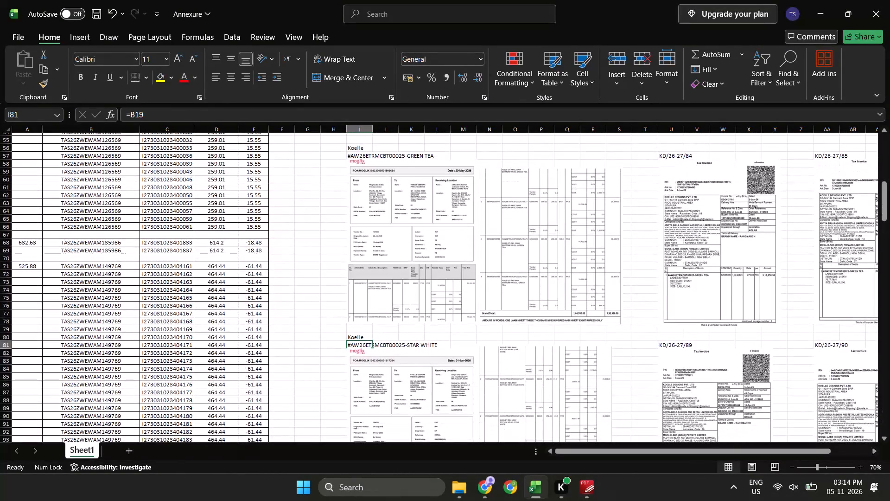
{"action": "scroll", "coordinate": [348, 372], "scroll_direction": "down", "scroll_amount": 3}
{"action": "scroll", "coordinate": [348, 372], "scroll_direction": "up", "scroll_amount": 1}
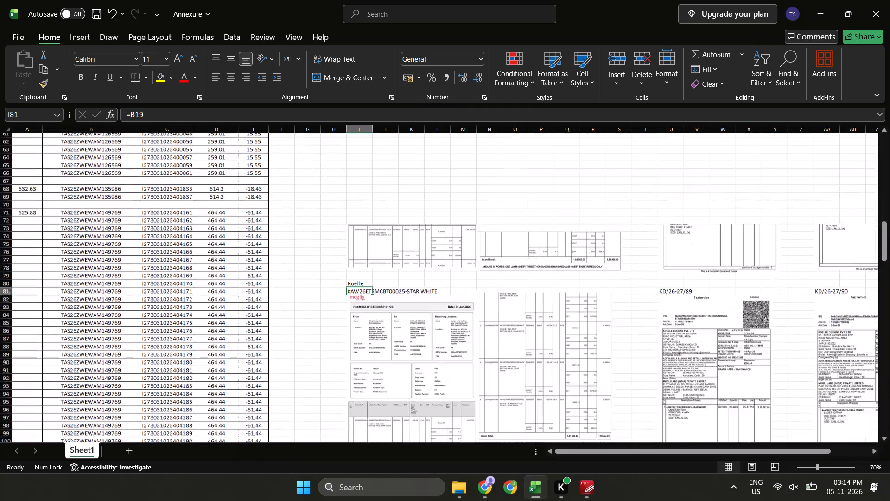
{"action": "scroll", "coordinate": [348, 372], "scroll_direction": "up", "scroll_amount": 1}
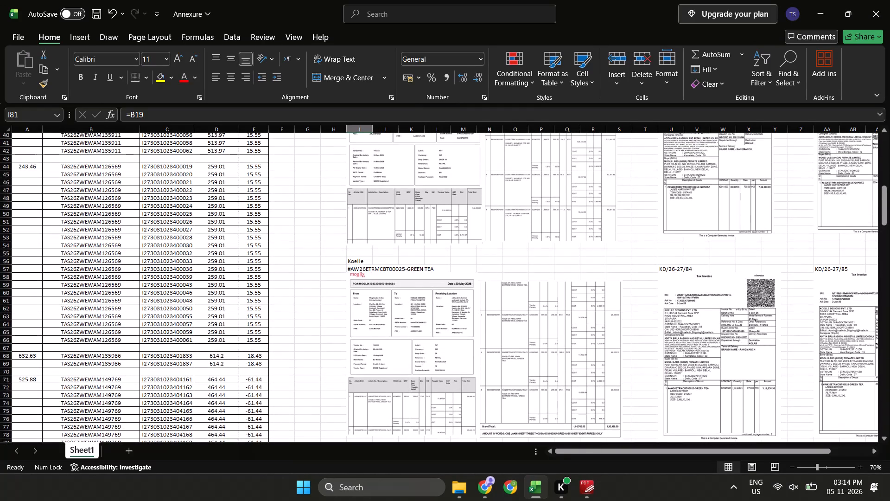
{"action": "scroll", "coordinate": [348, 372], "scroll_direction": "up", "scroll_amount": 1}
{"action": "scroll", "coordinate": [348, 372], "scroll_direction": "down", "scroll_amount": 2}
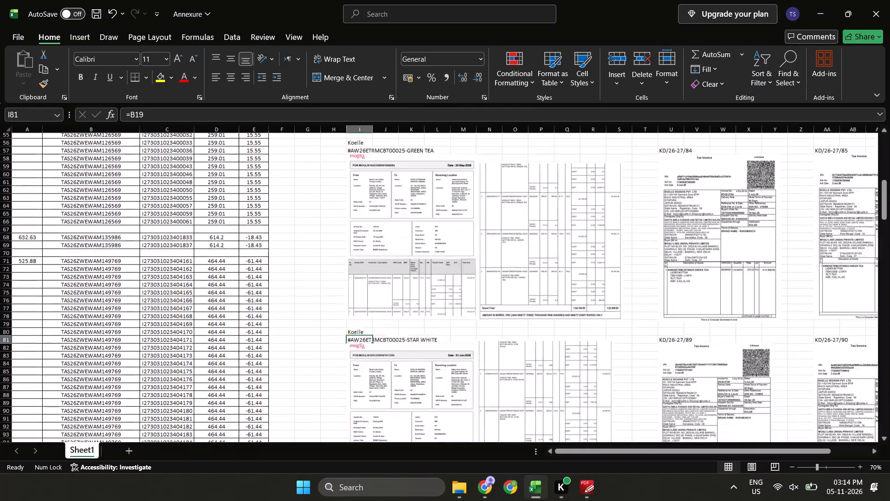
{"action": "scroll", "coordinate": [348, 372], "scroll_direction": "down", "scroll_amount": 4}
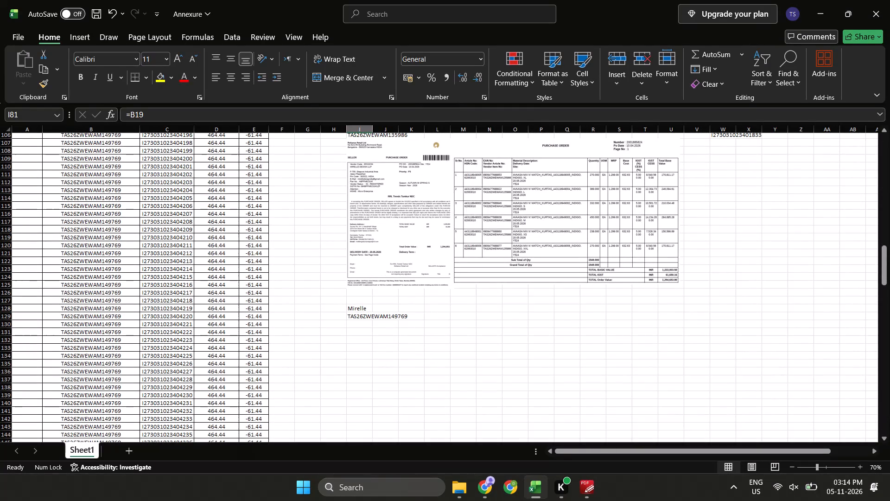
{"action": "left_click", "coordinate": [364, 329]}
{"action": "key", "text": "Up"}
{"action": "key", "text": "Up"}
{"action": "key", "text": "Right"}
{"action": "key", "text": "Right"}
{"action": "scroll", "coordinate": [364, 329], "scroll_direction": "up", "scroll_amount": 1}
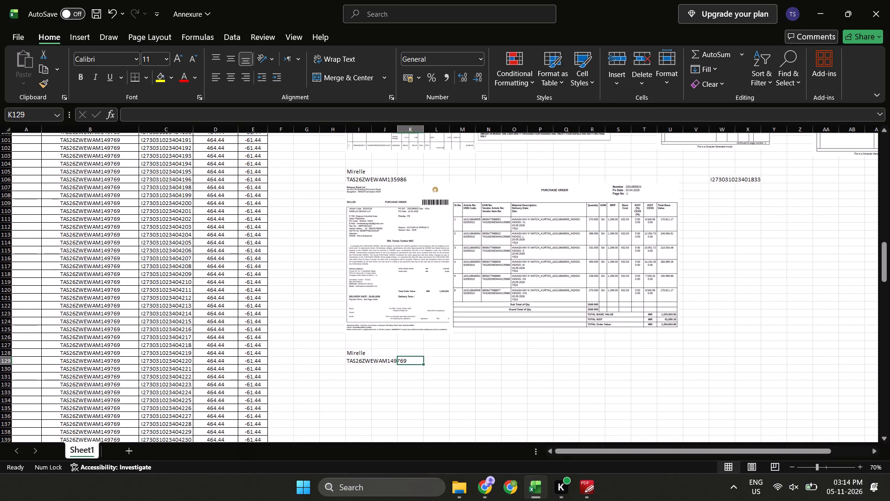
Inspect the invoice label in W106 and the empty columns beside it, and trace its formula to the source invoice cell.
{"action": "left_click", "coordinate": [715, 184]}
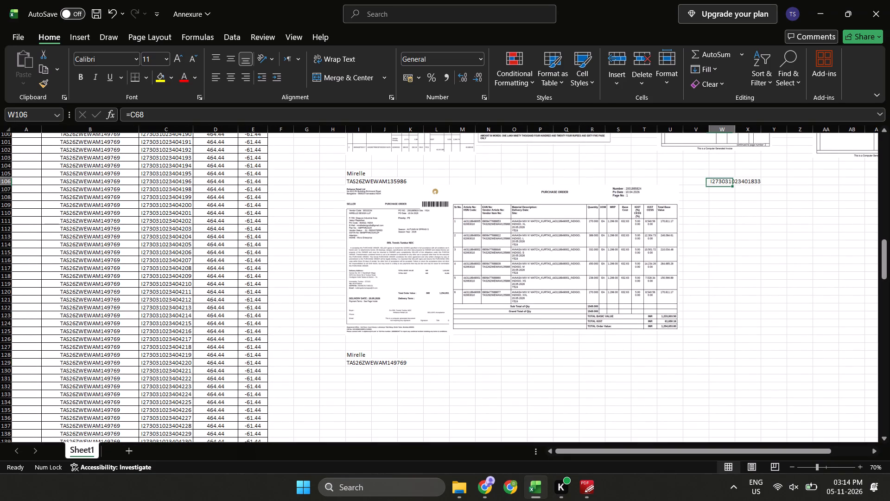
{"action": "key", "text": "F2"}
{"action": "key", "text": "Escape"}
{"action": "key", "text": "Right"}
{"action": "key", "text": "Right"}
{"action": "key", "text": "Right"}
{"action": "key", "text": "Right"}
{"action": "key", "text": "Right"}
{"action": "key", "text": "Right"}
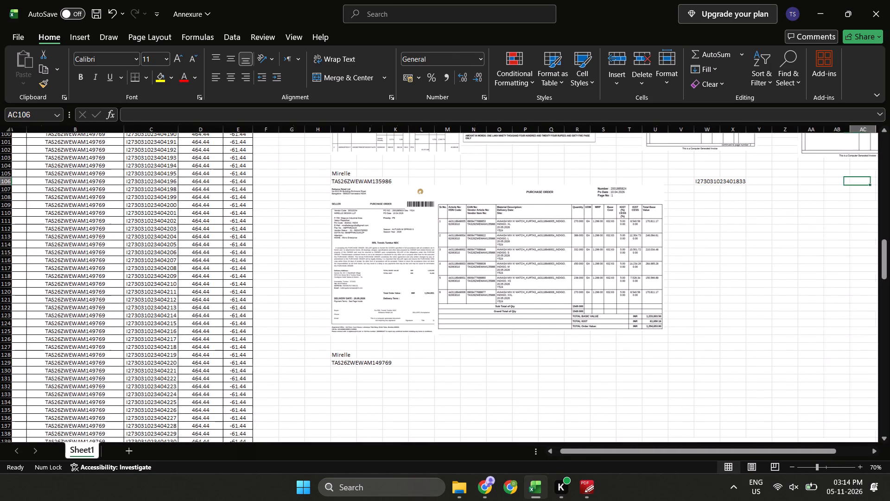
{"action": "key", "text": "Right"}
{"action": "key", "text": "Right"}
{"action": "key", "text": "Right"}
{"action": "key", "text": "Left"}
{"action": "key", "text": "Left"}
{"action": "key", "text": "Left"}
{"action": "key", "text": "Left"}
{"action": "key", "text": "Left"}
{"action": "key", "text": "Left"}
{"action": "key", "text": "Left"}
{"action": "key", "text": "Left"}
{"action": "key", "text": "Left"}
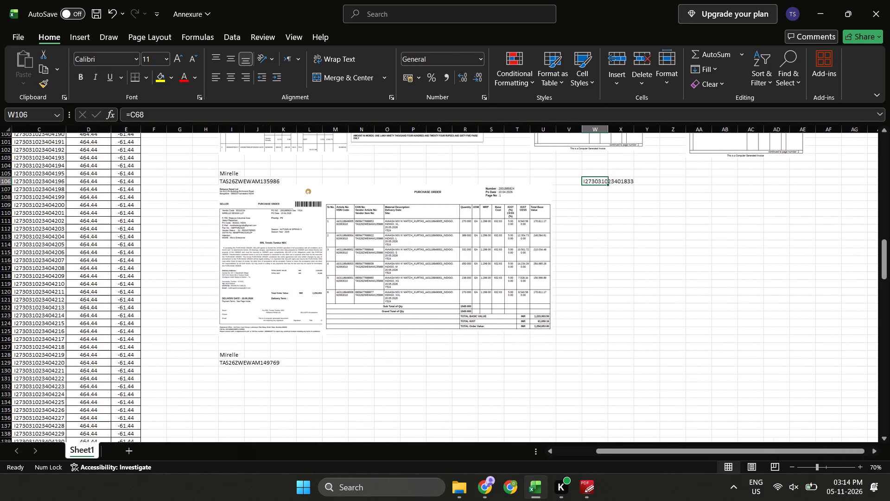
{"action": "key", "text": "ctrl+bracketleft"}
{"action": "key", "text": "Up"}
{"action": "key", "text": "Down"}
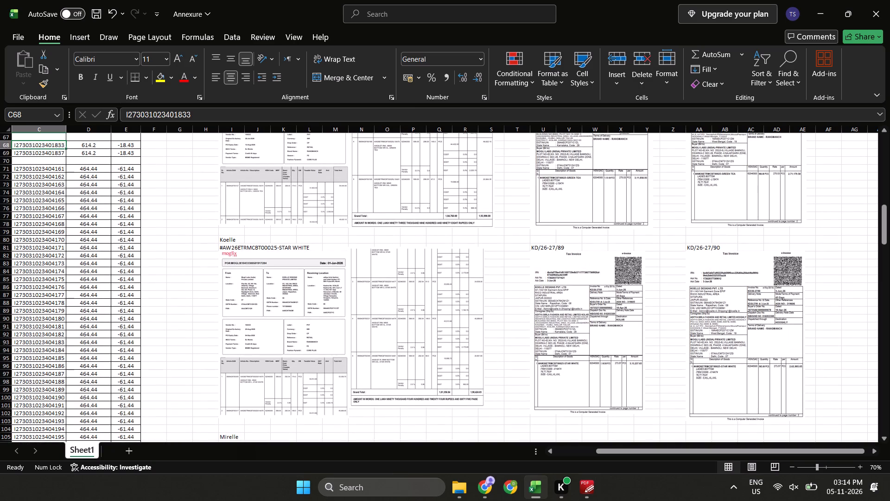
Label the second invoice of the TAS26ZWEWAM135986 block by entering =C69 in cell AB106.
{"action": "key", "text": "Down"}
{"action": "scroll", "coordinate": [608, 264], "scroll_direction": "down", "scroll_amount": 1}
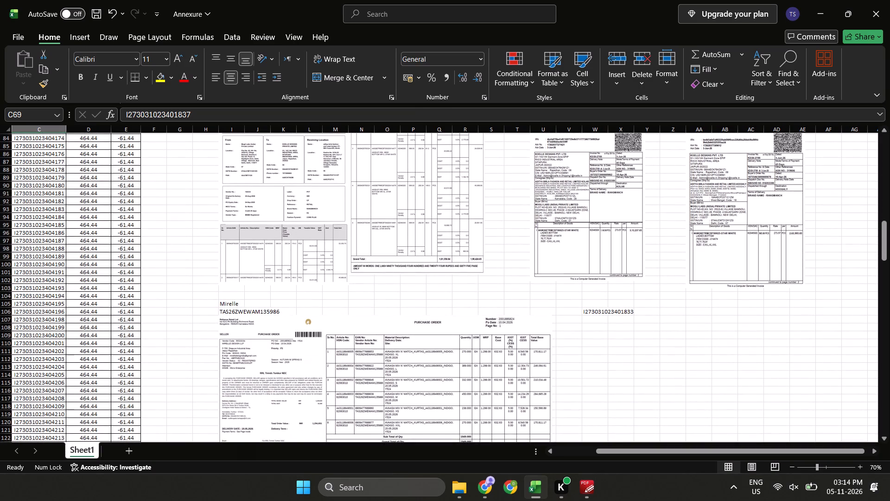
{"action": "left_click", "coordinate": [701, 322]}
{"action": "key", "text": "Right"}
{"action": "key", "text": "Up"}
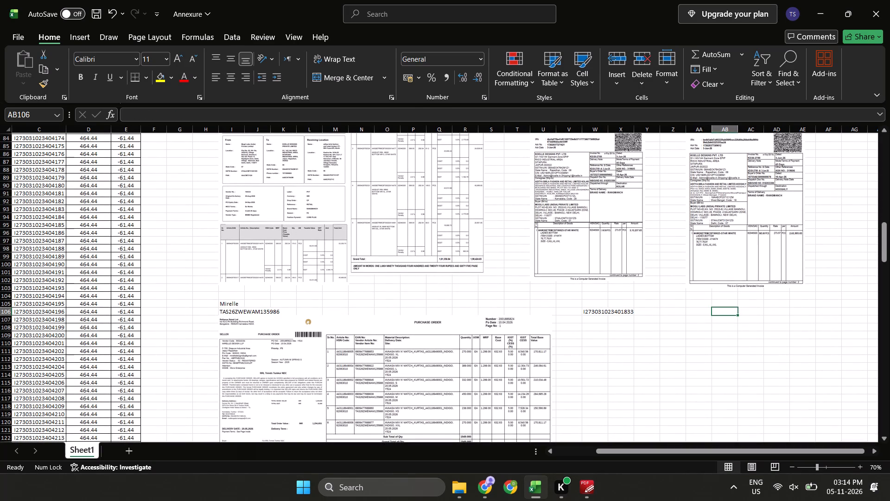
{"action": "type", "text": "=C69"}
{"action": "key", "text": "Return"}
{"action": "key", "text": "Up"}
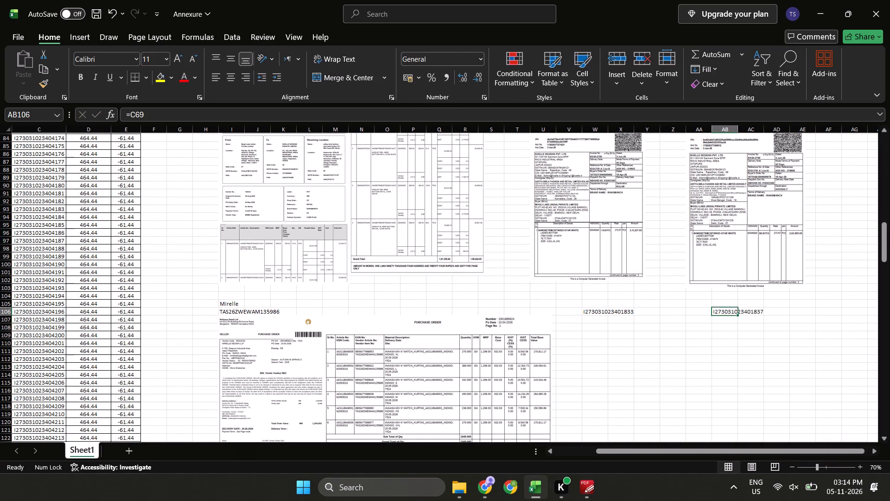
Label the first invoice of the TAS26ZWEWAM149769 block by entering =C71 in W129, after tracing I129 to its source rows.
{"action": "scroll", "coordinate": [701, 322], "scroll_direction": "right", "scroll_amount": 2}
{"action": "left_click", "coordinate": [367, 427]}
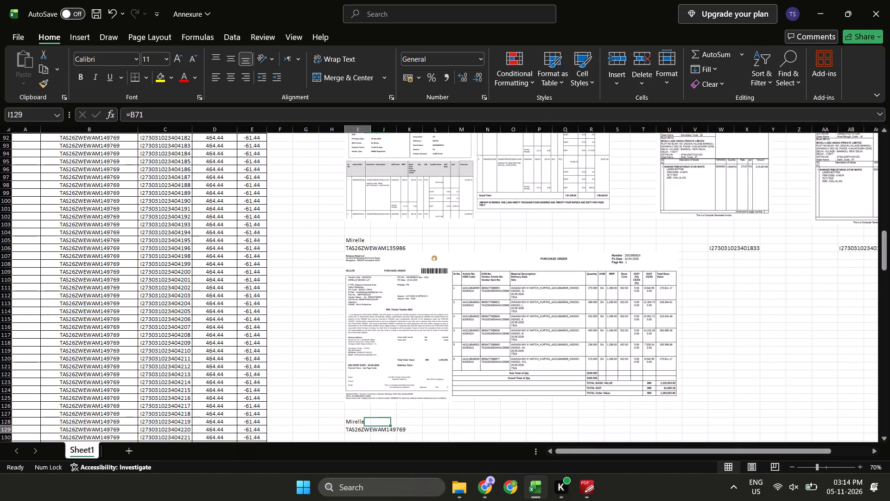
{"action": "key", "text": "ctrl+bracketleft"}
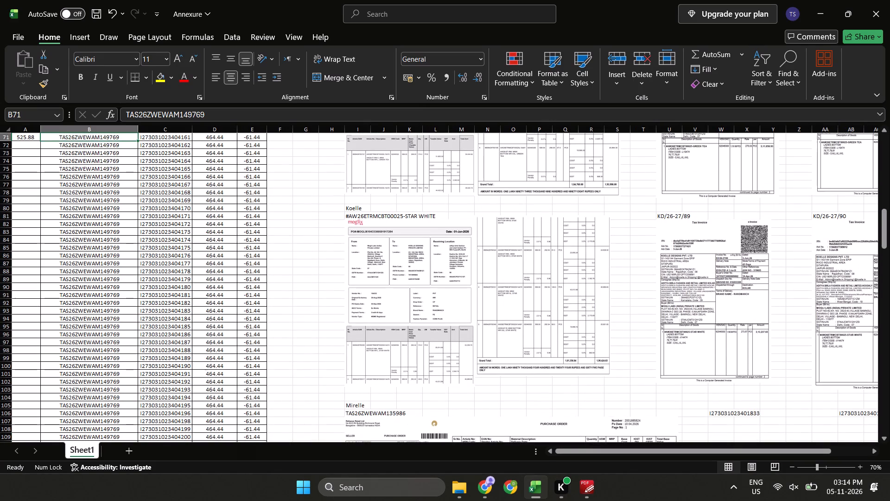
{"action": "key", "text": "Up"}
{"action": "key", "text": "Down"}
{"action": "key", "text": "Right"}
{"action": "key", "text": "Down"}
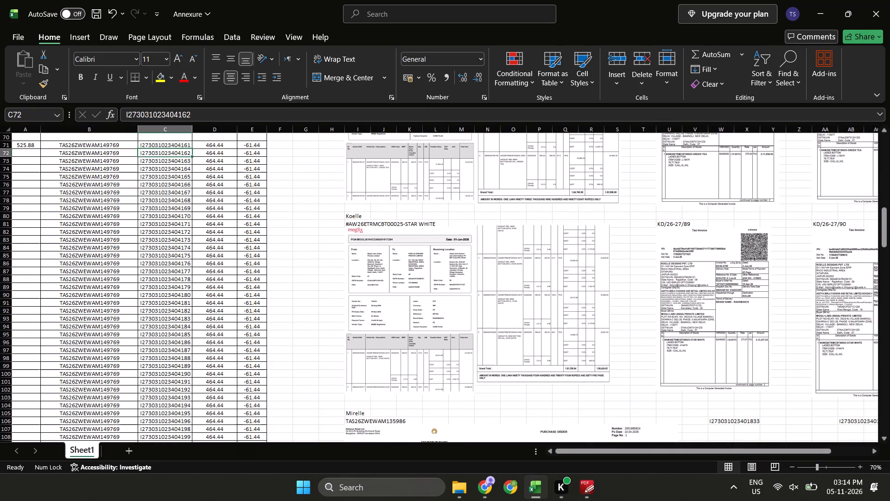
{"action": "scroll", "coordinate": [277, 401], "scroll_direction": "down", "scroll_amount": 2}
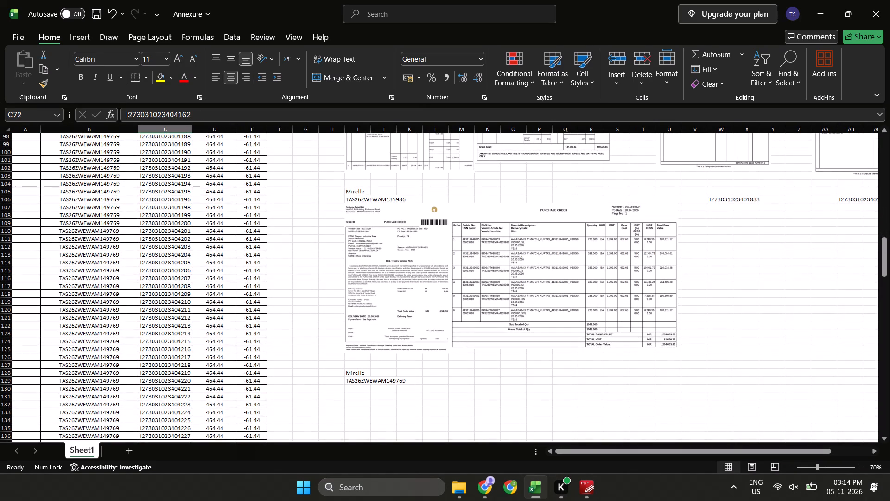
{"action": "left_click", "coordinate": [706, 358]}
{"action": "key", "text": "Down"}
{"action": "key", "text": "Down"}
{"action": "key", "text": "Down"}
{"action": "key", "text": "shift+space"}
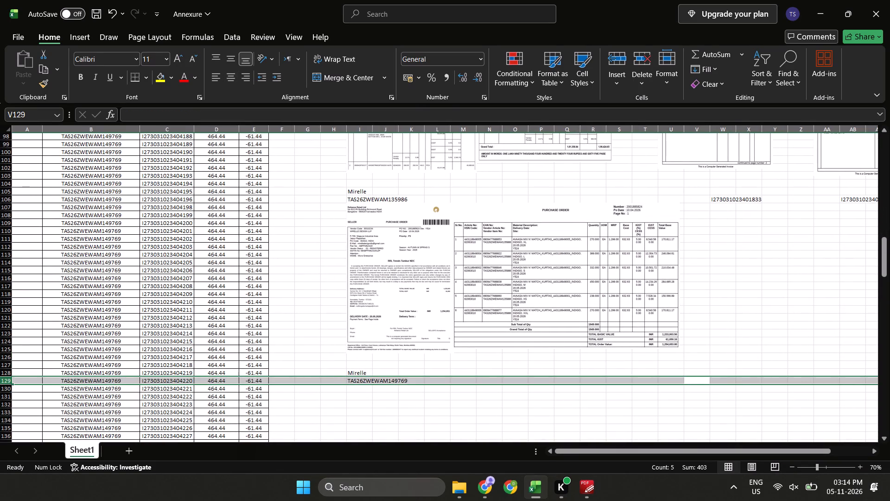
{"action": "key", "text": "Right"}
{"action": "key", "text": "equal"}
{"action": "type", "text": "C71"}
{"action": "key", "text": "Return"}
{"action": "key", "text": "Up"}
Label the second invoice of the TAS26ZWEWAM149769 block by entering =C72 in cell AB129.
{"action": "key", "text": "Right"}
{"action": "key", "text": "Right"}
{"action": "key", "text": "Right"}
{"action": "key", "text": "Right"}
{"action": "key", "text": "Right"}
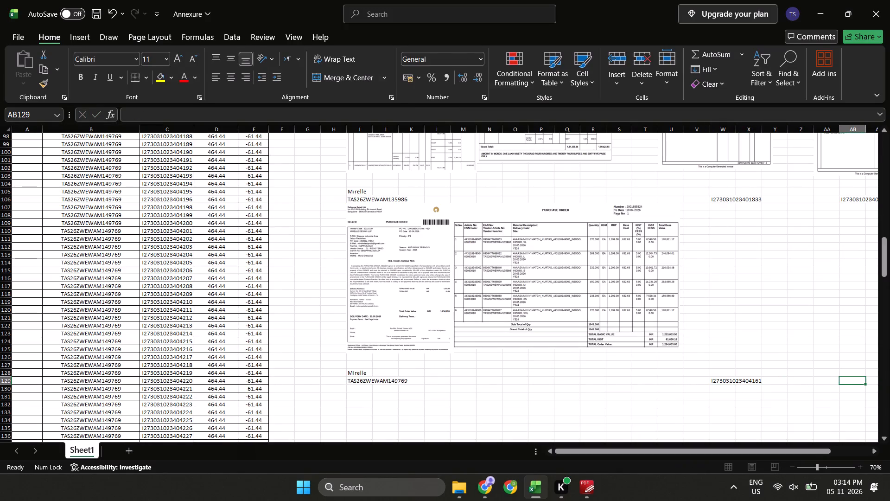
{"action": "type", "text": "=C"}
{"action": "type", "text": "72"}
{"action": "key", "text": "Return"}
{"action": "key", "text": "Up"}
{"action": "key", "text": "Left"}
{"action": "key", "text": "Left"}
{"action": "key", "text": "Left"}
{"action": "key", "text": "Left"}
{"action": "key", "text": "ctrl+Left"}
{"action": "key", "text": "ctrl+Left"}
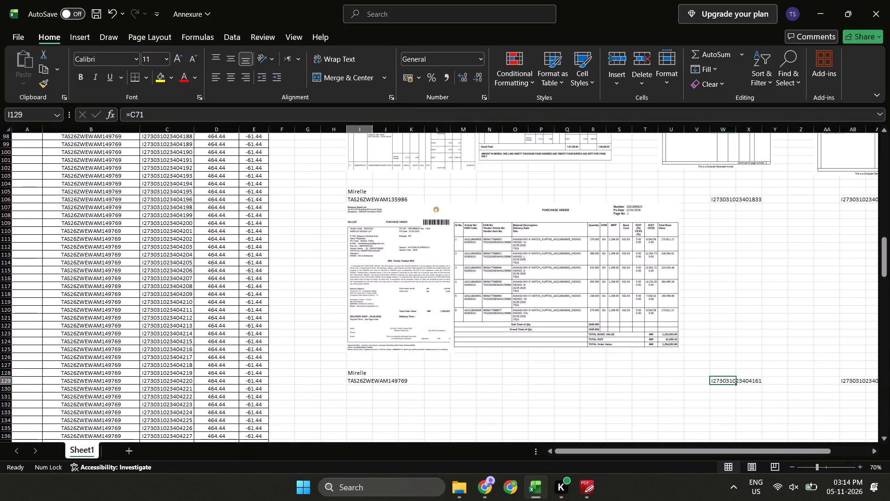
Switch to TallyPrime by searching for TALLY and launching it, and choose to continue in Educational Mode.
{"action": "key", "text": "alt+Tab"}
{"action": "key", "text": "alt+Left"}
{"action": "type", "text": "TALLY"}
{"action": "key", "text": "Return"}
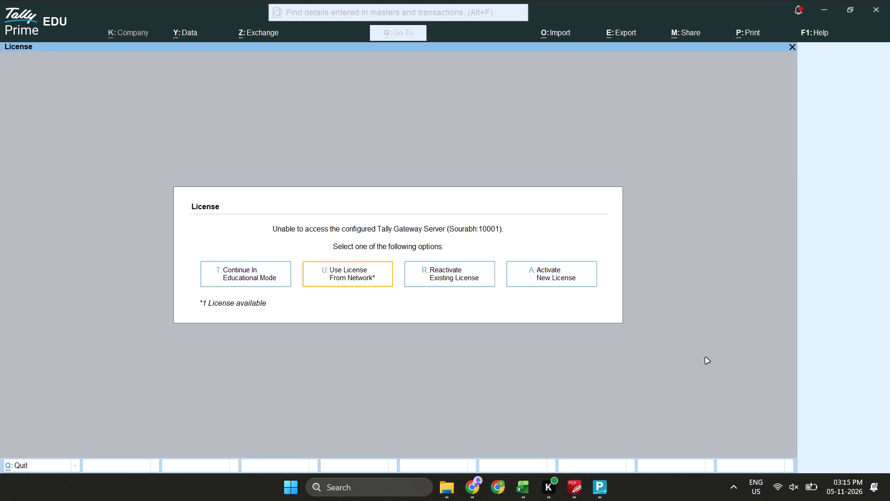
{"action": "key", "text": "Left"}
{"action": "key", "text": "Return"}
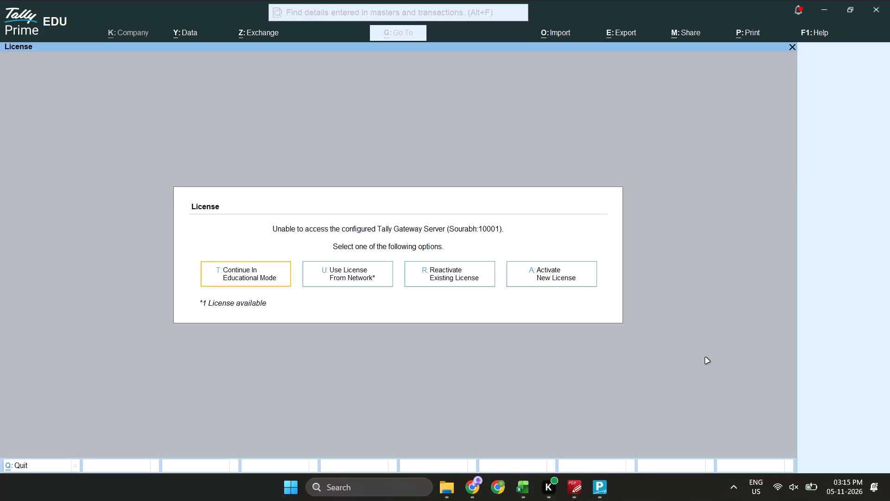
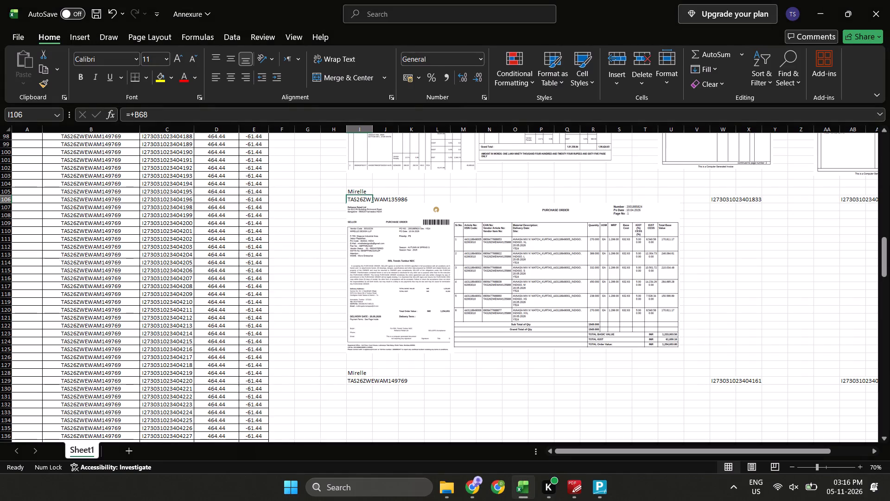
{"action": "key", "text": "Right"}
{"action": "key", "text": "ctrl+Right"}
{"action": "key", "text": "ctrl+c"}
{"action": "key", "text": "alt+Tab"}
{"action": "key", "text": "alt+Tab"}
{"action": "key", "text": "alt+Tab"}
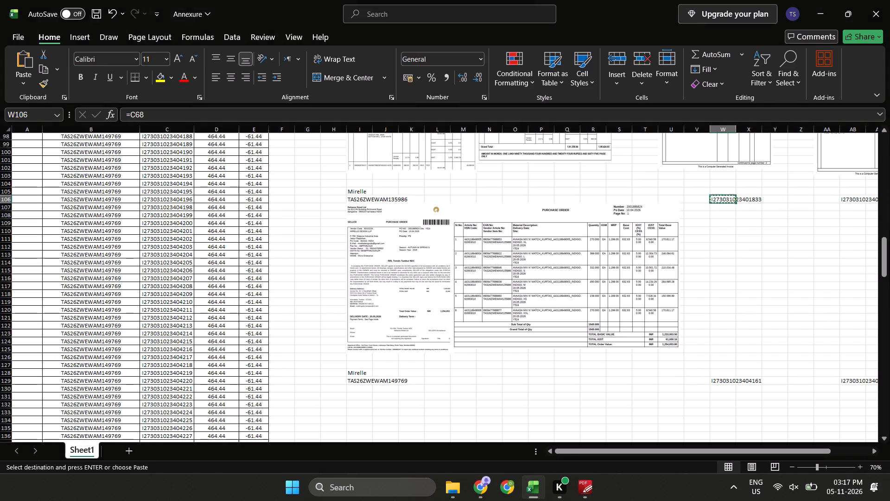
{"action": "key", "text": "alt+Tab"}
{"action": "key", "text": "alt+Tab"}
{"action": "key", "text": "alt+Tab"}
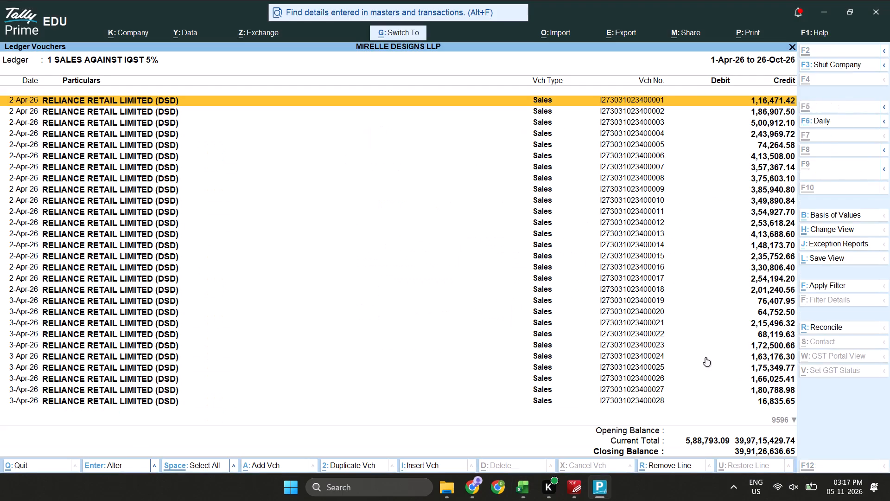
{"action": "key", "text": "ctrl+f"}
{"action": "key", "text": "ctrl+v"}
{"action": "key", "text": "Return"}
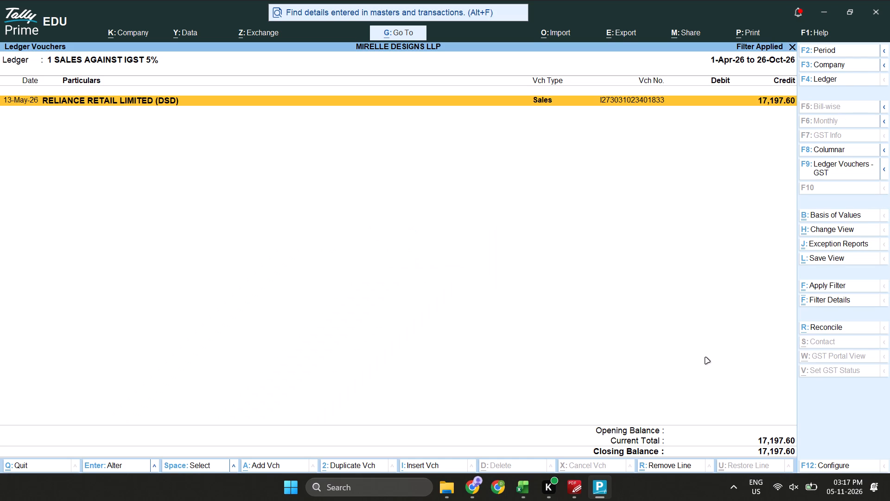
{"action": "key", "text": "Return"}
{"action": "key", "text": "ctrl+p"}
{"action": "key", "text": "p"}
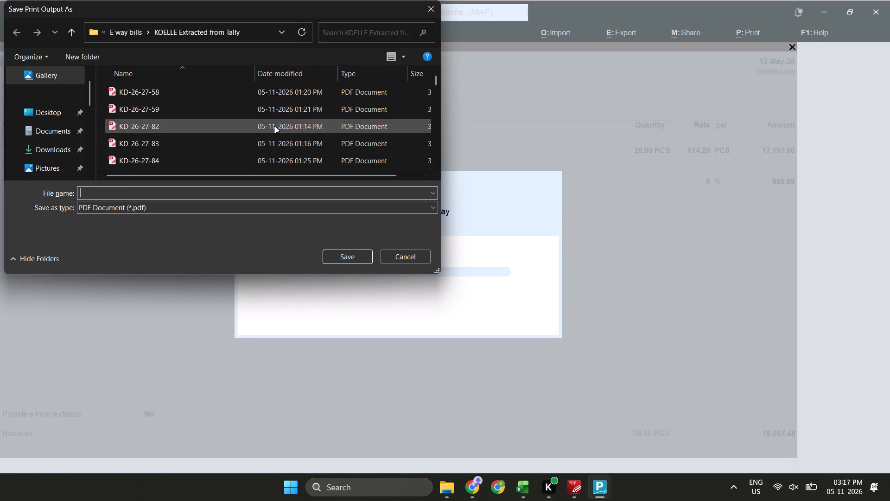
{"action": "left_click", "coordinate": [134, 37]}
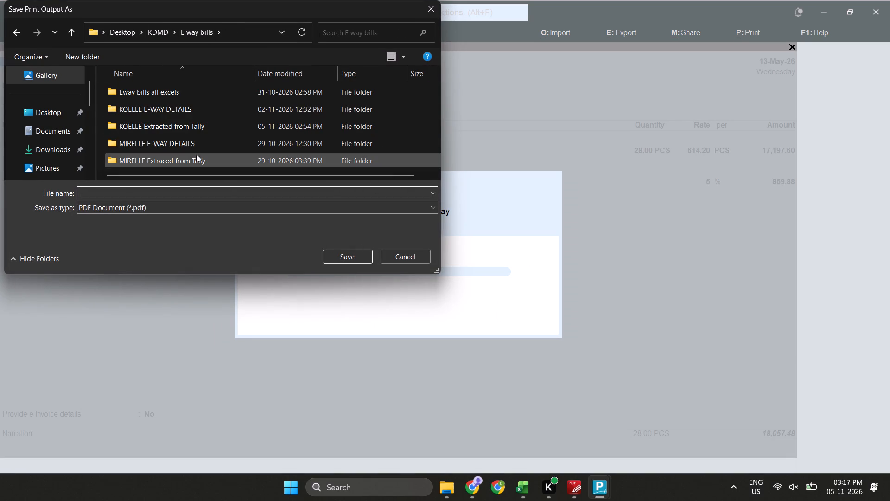
{"action": "double_click", "coordinate": [197, 157]}
{"action": "left_click", "coordinate": [188, 211]}
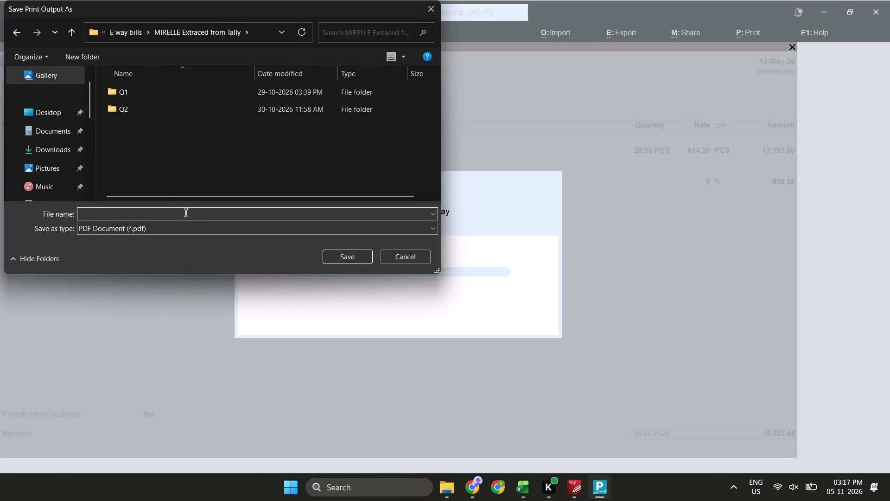
{"action": "type", "text": "tally"}
{"action": "key", "text": "ctrl+v"}
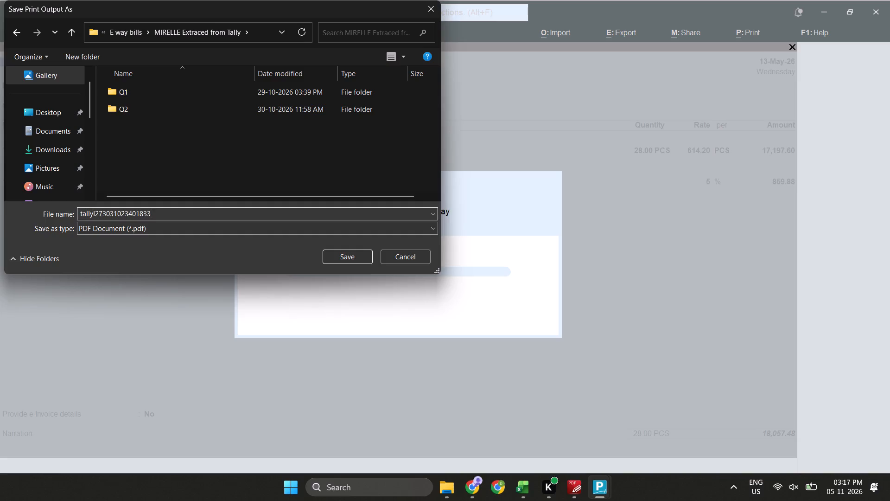
{"action": "key", "text": "Return"}
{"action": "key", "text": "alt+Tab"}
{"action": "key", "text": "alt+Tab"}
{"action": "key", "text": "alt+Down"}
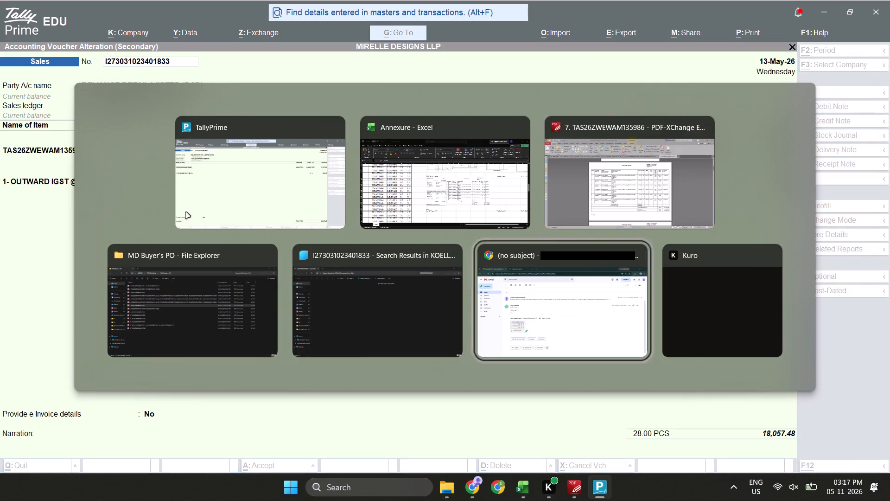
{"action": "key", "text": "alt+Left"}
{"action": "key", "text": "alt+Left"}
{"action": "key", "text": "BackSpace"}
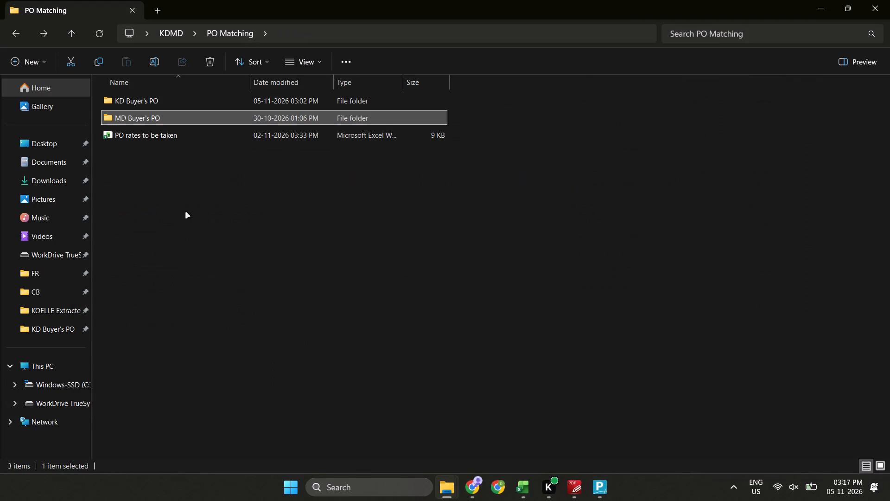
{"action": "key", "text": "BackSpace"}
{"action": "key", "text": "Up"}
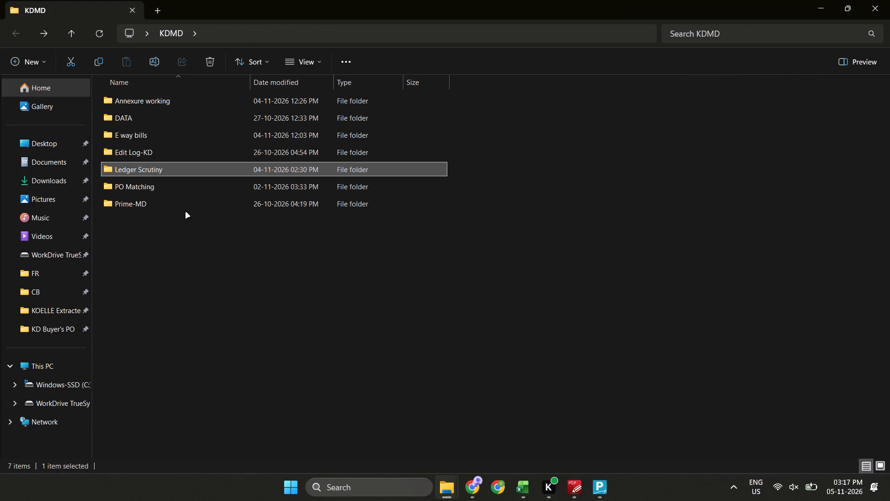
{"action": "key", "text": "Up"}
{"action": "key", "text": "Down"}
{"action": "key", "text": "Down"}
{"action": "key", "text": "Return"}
{"action": "key", "text": "alt+Tab"}
{"action": "key", "text": "alt+Tab"}
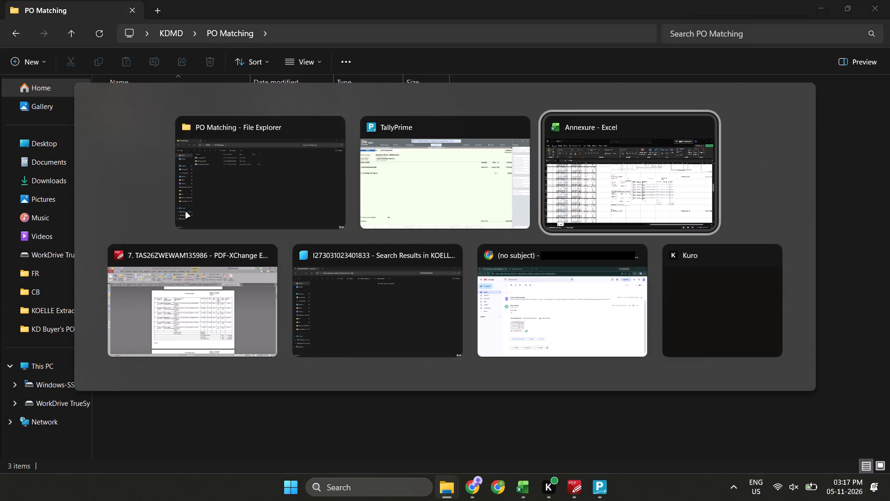
{"action": "key", "text": "alt+Down"}
{"action": "key", "text": "alt+Left"}
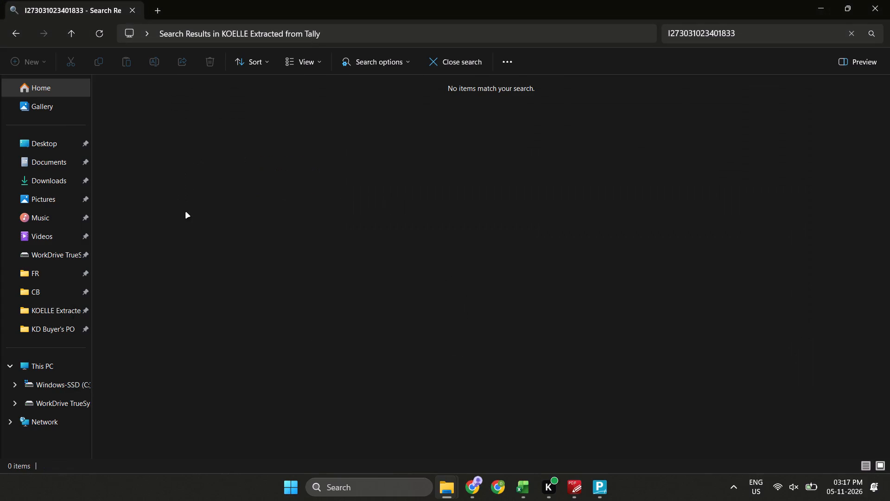
{"action": "left_click", "coordinate": [725, 32]}
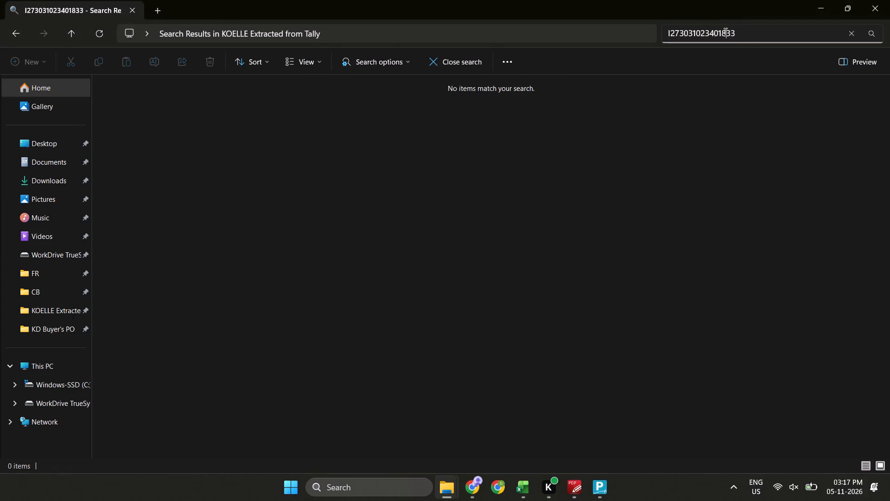
{"action": "key", "text": "ctrl+a"}
{"action": "key", "text": "BackSpace"}
{"action": "key", "text": "Escape"}
{"action": "left_click", "coordinate": [533, 246]}
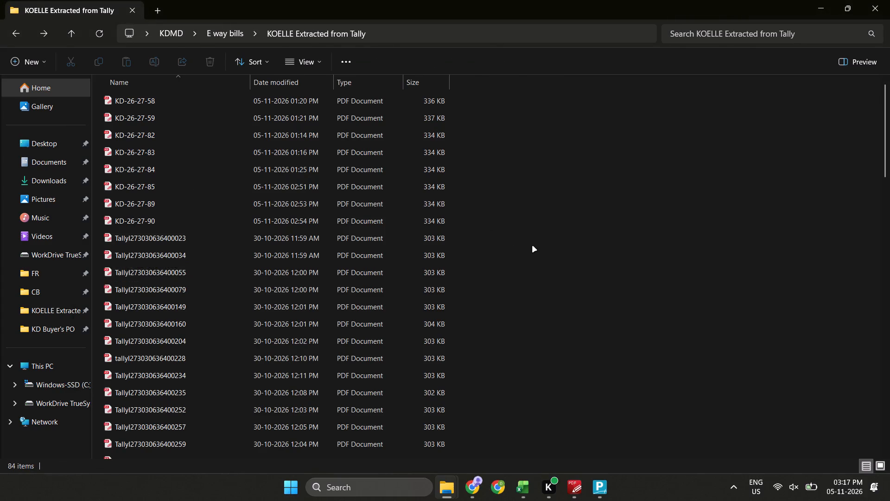
Go up to the E way bills folder and open MIRELLE Extraced from Tally.
{"action": "key", "text": "alt+Tab"}
{"action": "key", "text": "alt+Left"}
{"action": "key", "text": "BackSpace"}
{"action": "key", "text": "Down"}
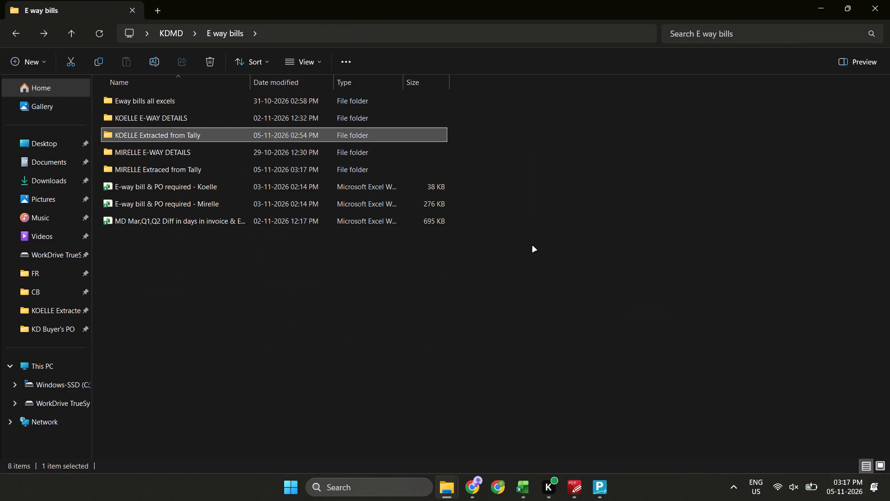
{"action": "key", "text": "Up"}
{"action": "key", "text": "Up"}
{"action": "key", "text": "Down"}
{"action": "key", "text": "Down"}
{"action": "key", "text": "Down"}
{"action": "key", "text": "Return"}
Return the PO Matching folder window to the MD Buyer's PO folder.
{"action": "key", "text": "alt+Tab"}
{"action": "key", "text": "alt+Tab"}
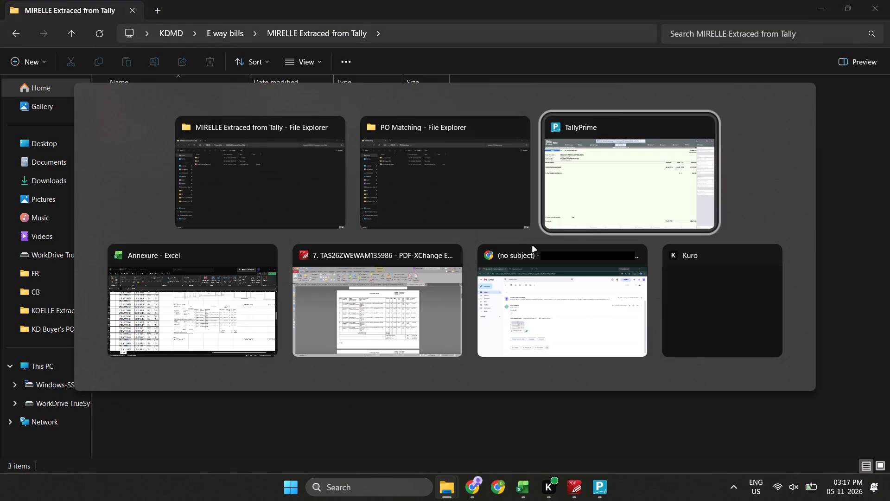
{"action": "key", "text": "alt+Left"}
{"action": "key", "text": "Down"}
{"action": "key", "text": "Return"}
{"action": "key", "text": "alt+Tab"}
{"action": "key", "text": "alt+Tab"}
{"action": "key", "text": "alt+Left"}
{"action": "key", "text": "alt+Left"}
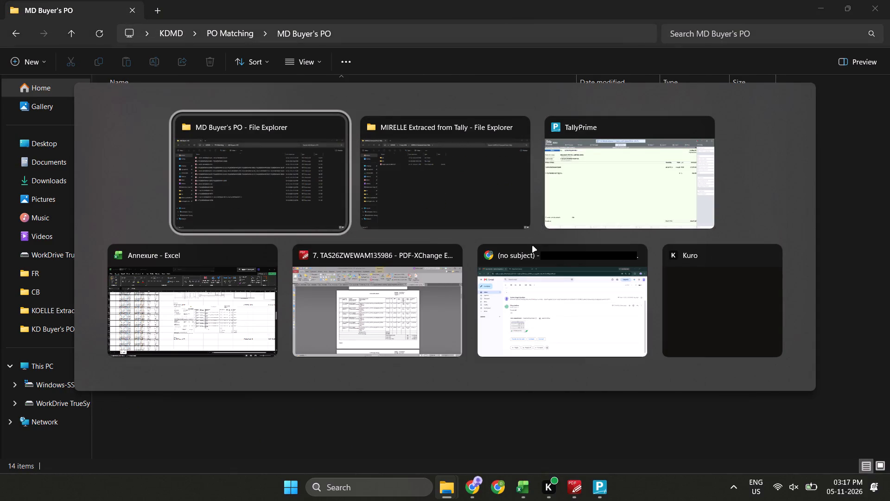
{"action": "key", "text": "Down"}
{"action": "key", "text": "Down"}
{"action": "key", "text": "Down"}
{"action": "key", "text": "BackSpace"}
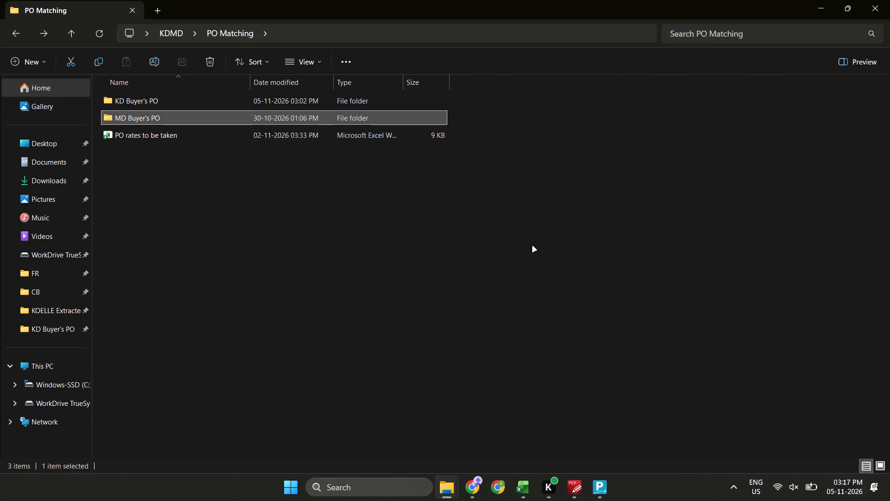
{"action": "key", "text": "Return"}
{"action": "key", "text": "alt+Tab"}
{"action": "key", "text": "Down"}
{"action": "key", "text": "Down"}
{"action": "key", "text": "Return"}
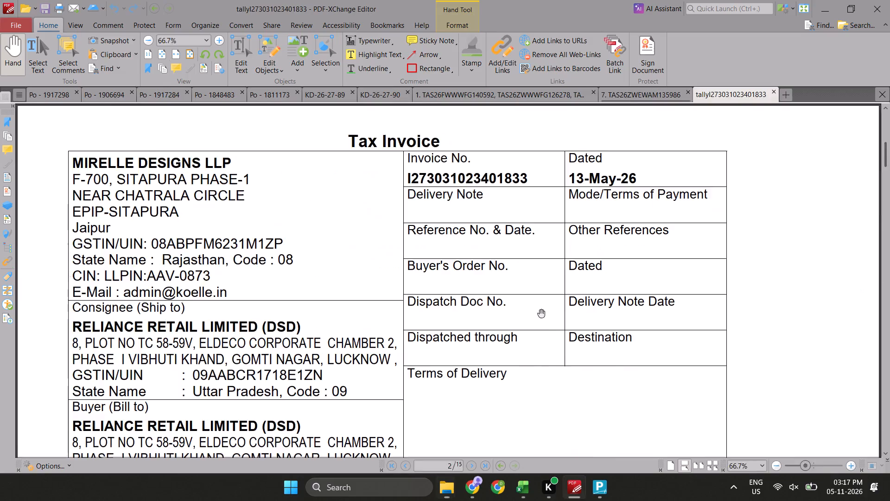
{"action": "scroll", "coordinate": [548, 330], "scroll_direction": "down", "scroll_amount": 6, "text": "ctrl"}
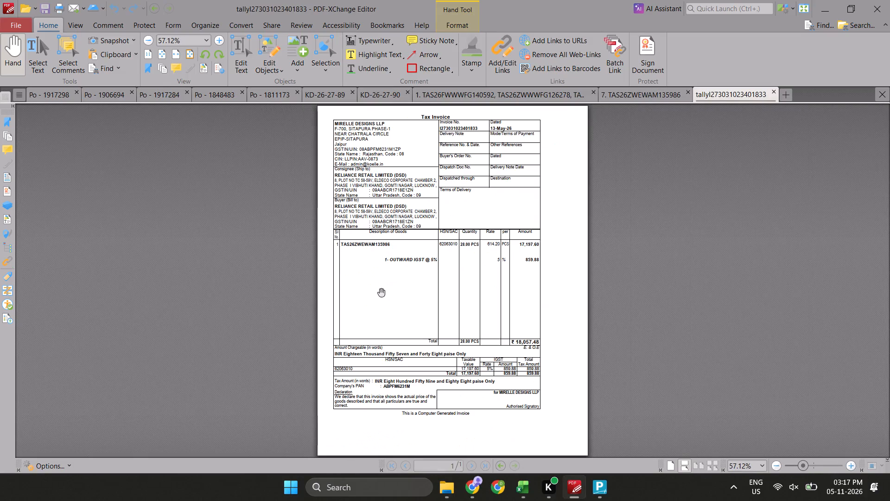
{"action": "key", "text": "Print"}
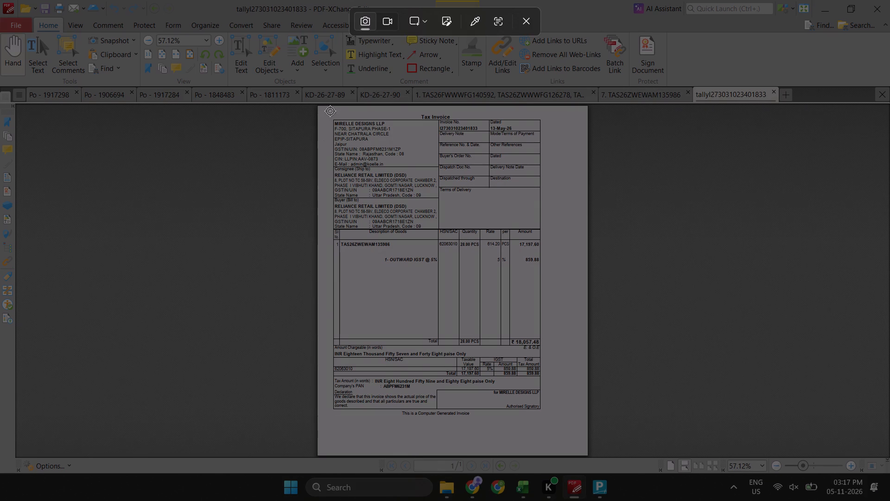
{"action": "left_click_drag", "start_coordinate": [330, 111], "coordinate": [542, 417]}
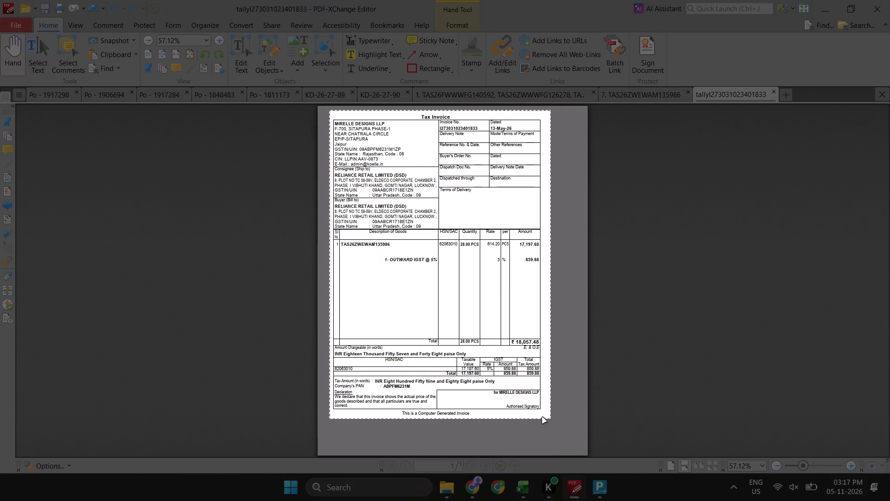
{"action": "left_click_drag", "start_coordinate": [542, 417], "coordinate": [545, 421]}
Paste the invoice screenshot at W107 in the Annexure workbook and shrink it to end at about row 125.
{"action": "key", "text": "alt+Tab"}
{"action": "key", "text": "alt+Tab"}
{"action": "key", "text": "alt+Down"}
{"action": "key", "text": "alt+Left"}
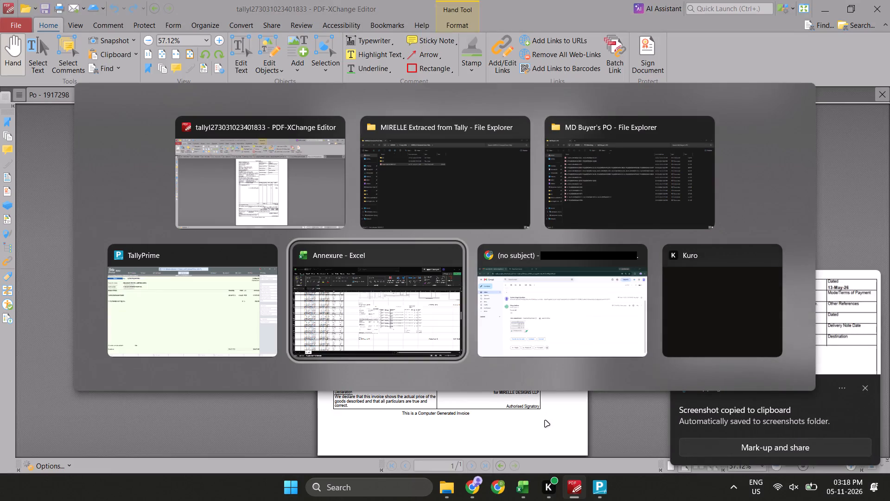
{"action": "scroll", "coordinate": [507, 392], "scroll_direction": "left", "scroll_amount": 2}
{"action": "key", "text": "Down"}
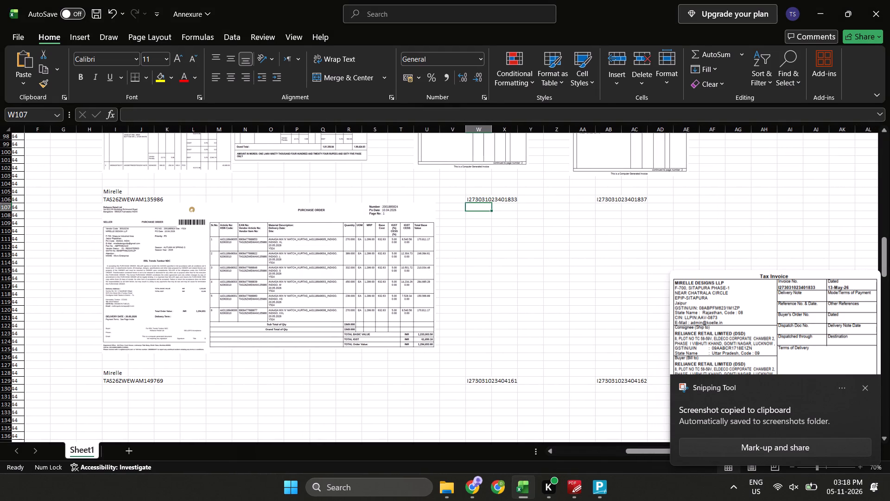
{"action": "key", "text": "ctrl+v"}
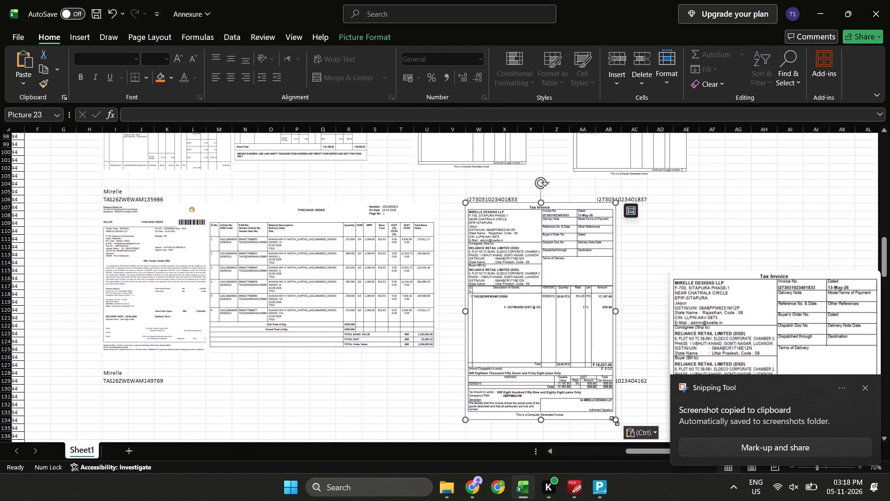
{"action": "left_click_drag", "start_coordinate": [614, 421], "coordinate": [554, 348]}
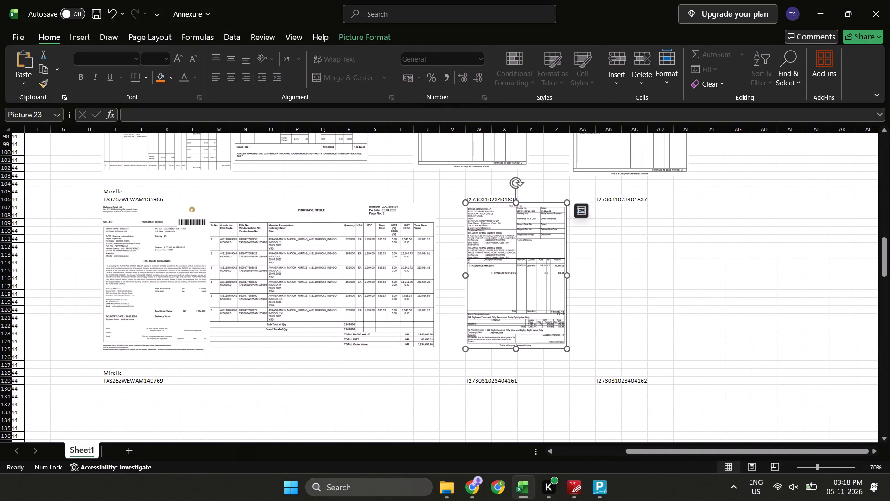
{"action": "left_click", "coordinate": [631, 332]}
{"action": "key", "text": "Escape"}
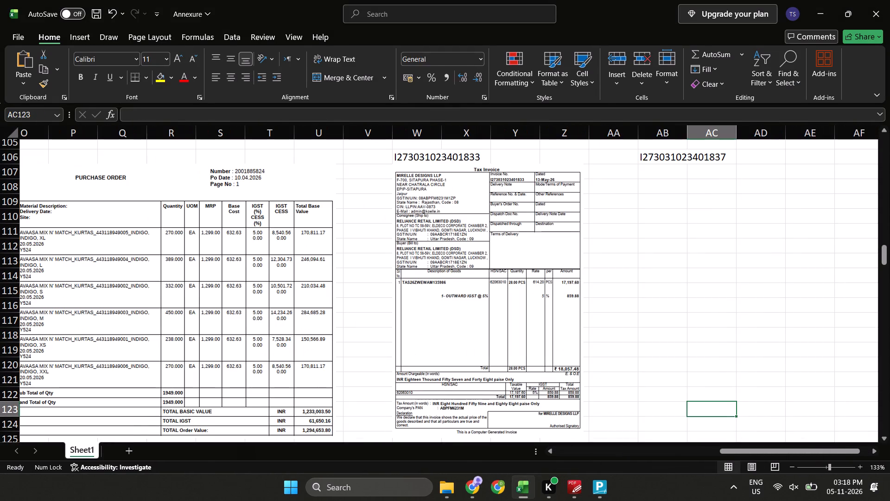
{"action": "left_click", "coordinate": [674, 174]}
{"action": "key", "text": "ctrl+c"}
{"action": "key", "text": "alt+Tab"}
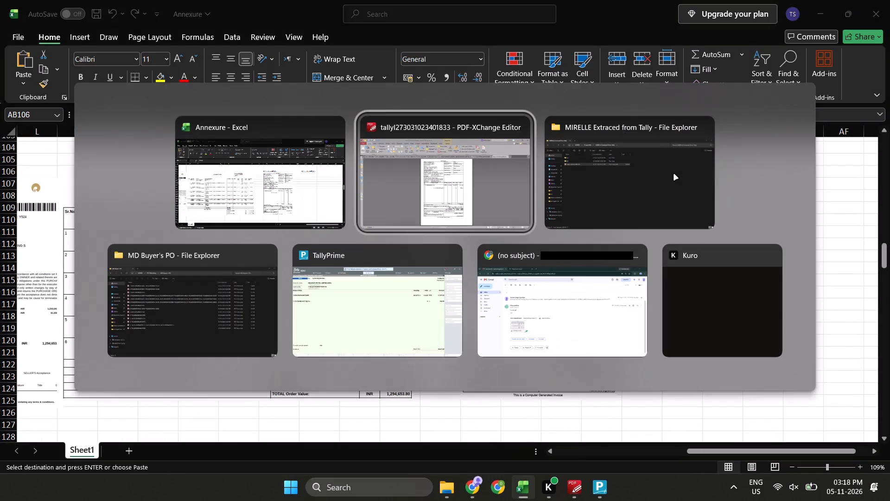
{"action": "key", "text": "alt+Down"}
{"action": "key", "text": "alt+Left"}
{"action": "key", "text": "alt+Right"}
{"action": "key", "text": "Escape"}
{"action": "key", "text": "Escape"}
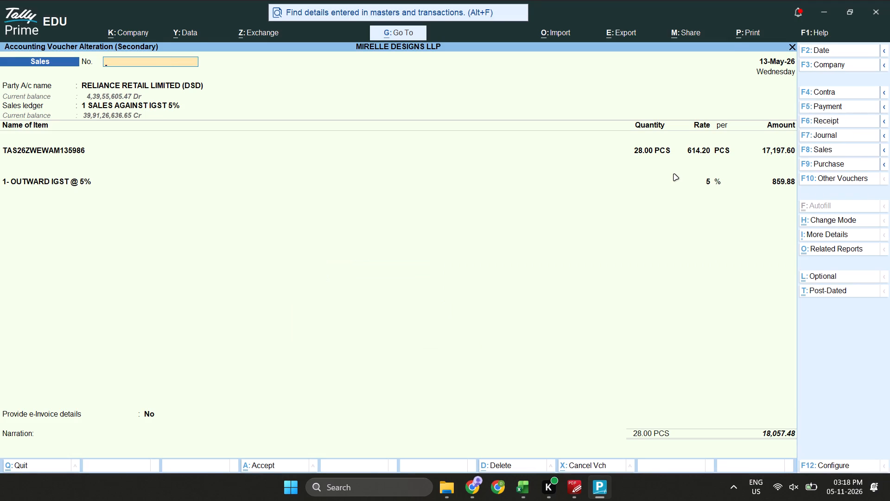
{"action": "key", "text": "Escape"}
{"action": "key", "text": "ctrl+f"}
{"action": "key", "text": "ctrl+v"}
{"action": "key", "text": "Return"}
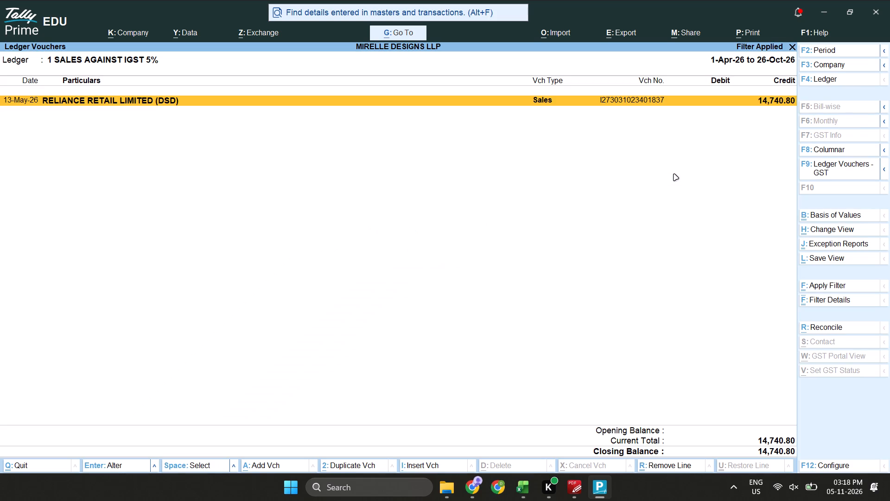
{"action": "key", "text": "Return"}
{"action": "key", "text": "ctrl+p"}
{"action": "key", "text": "p"}
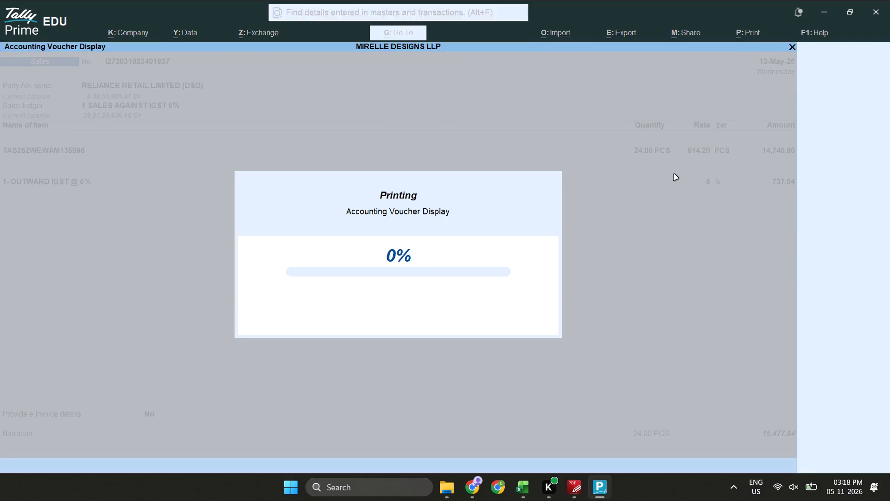
{"action": "key", "text": "ctrl+v"}
{"action": "key", "text": "Home"}
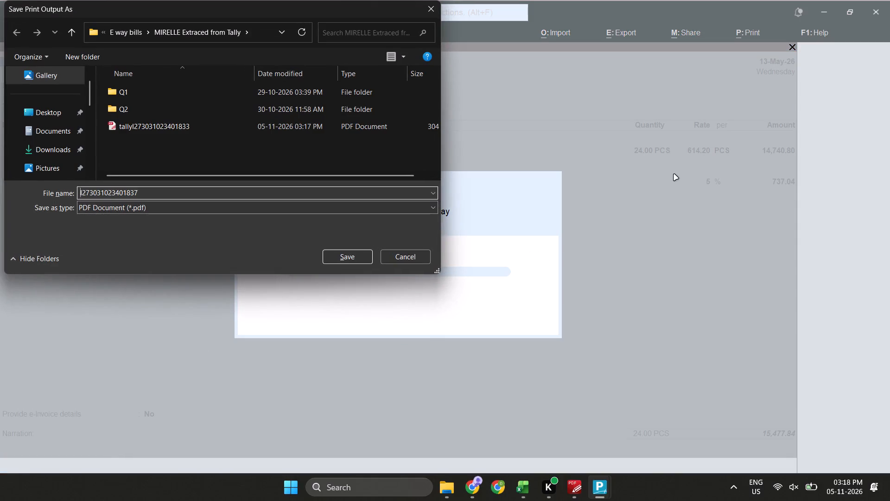
{"action": "type", "text": "tally"}
{"action": "key", "text": "Return"}
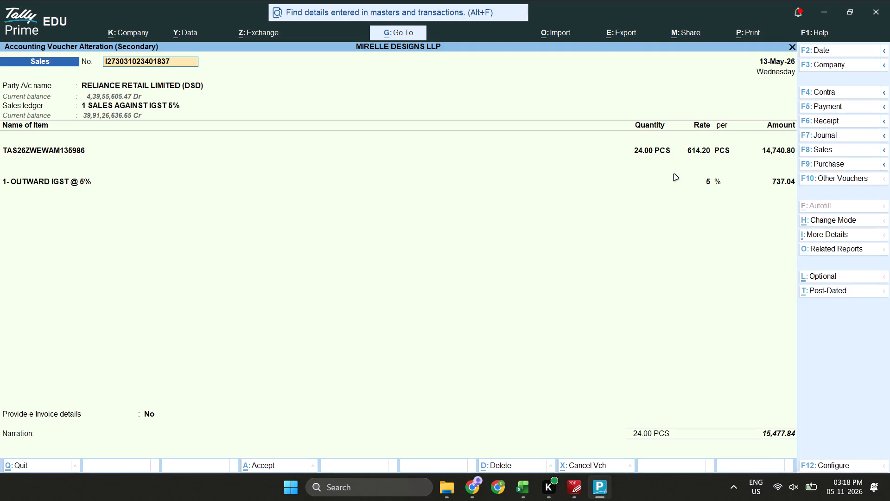
{"action": "key", "text": "alt+Tab"}
{"action": "key", "text": "alt+Down"}
{"action": "key", "text": "alt+Left"}
{"action": "key", "text": "Down"}
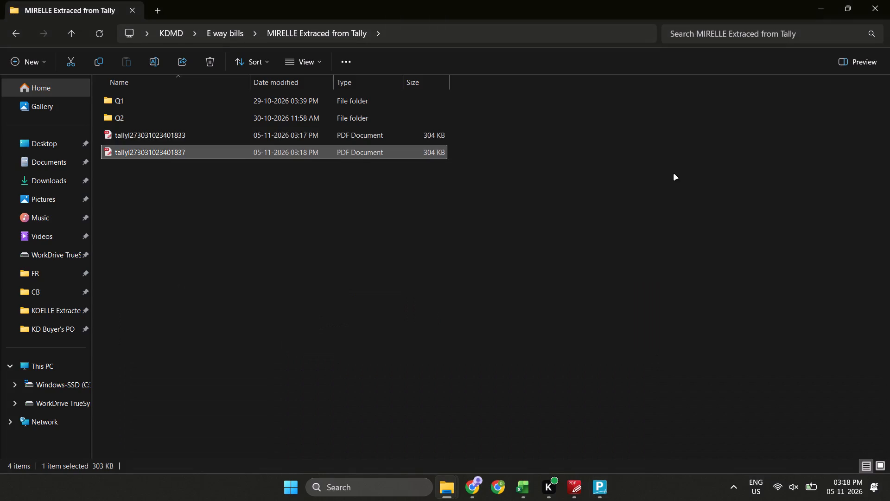
{"action": "key", "text": "alt+Tab"}
{"action": "key", "text": "alt+Right"}
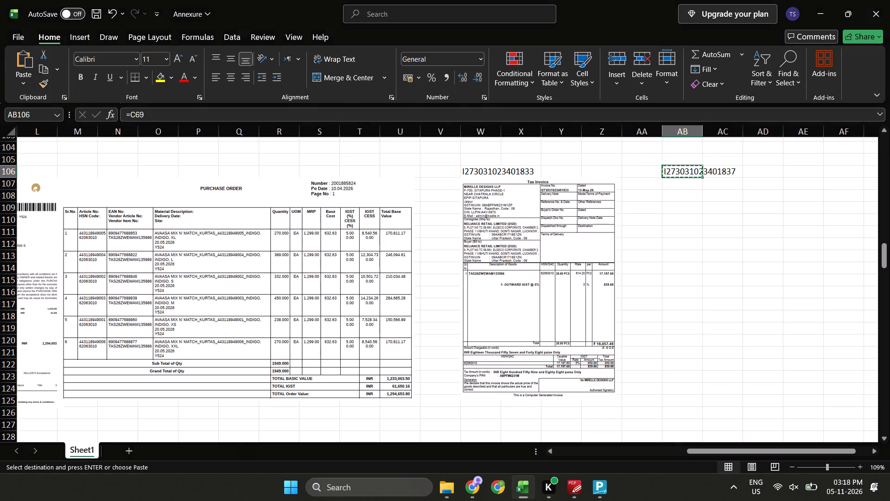
{"action": "key", "text": "alt+Tab"}
{"action": "key", "text": "Up"}
{"action": "key", "text": "Down"}
{"action": "key", "text": "Return"}
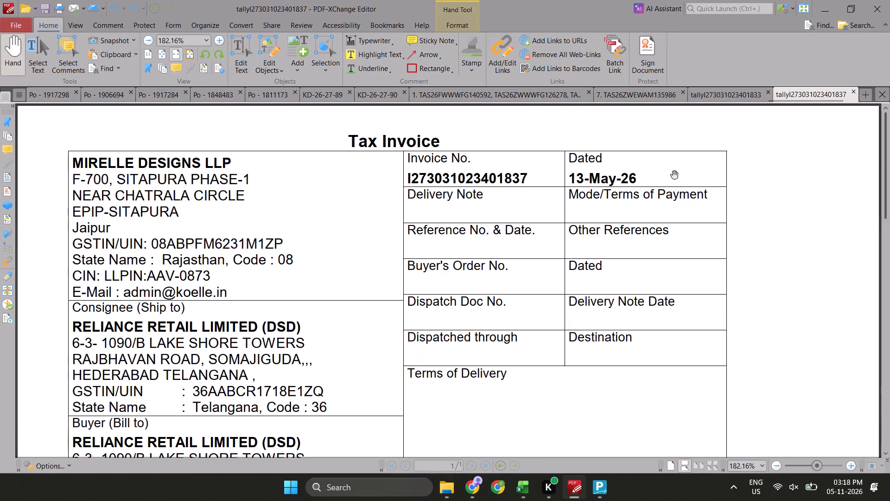
{"action": "scroll", "coordinate": [674, 174], "scroll_direction": "down", "scroll_amount": 6, "text": "ctrl"}
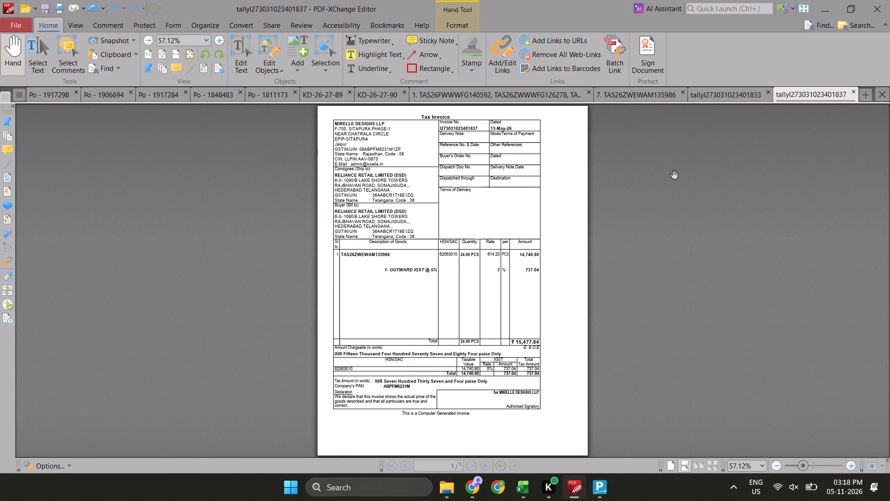
{"action": "key", "text": "Print"}
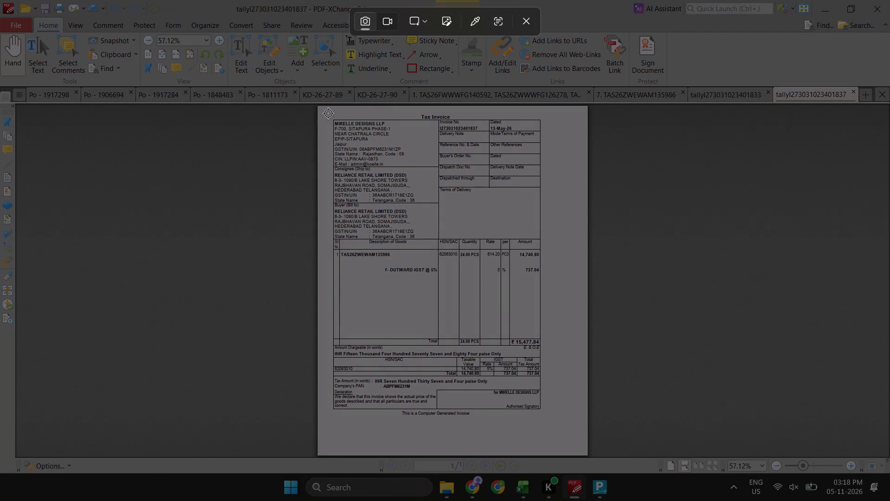
{"action": "left_click_drag", "start_coordinate": [328, 113], "coordinate": [543, 428]}
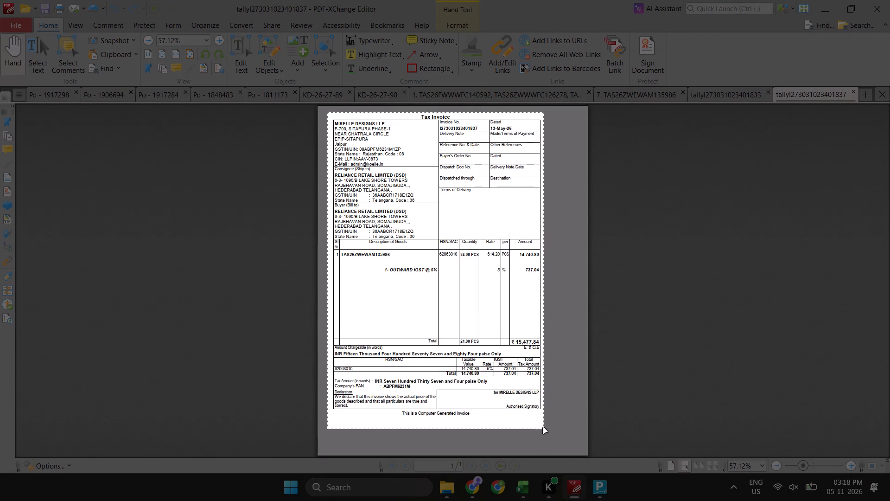
{"action": "left_click_drag", "start_coordinate": [543, 428], "coordinate": [544, 418]}
Paste the invoice screenshot at AB107 in the Annexure workbook and shrink it to end at about row 125.
{"action": "key", "text": "alt+Tab"}
{"action": "key", "text": "alt+Tab"}
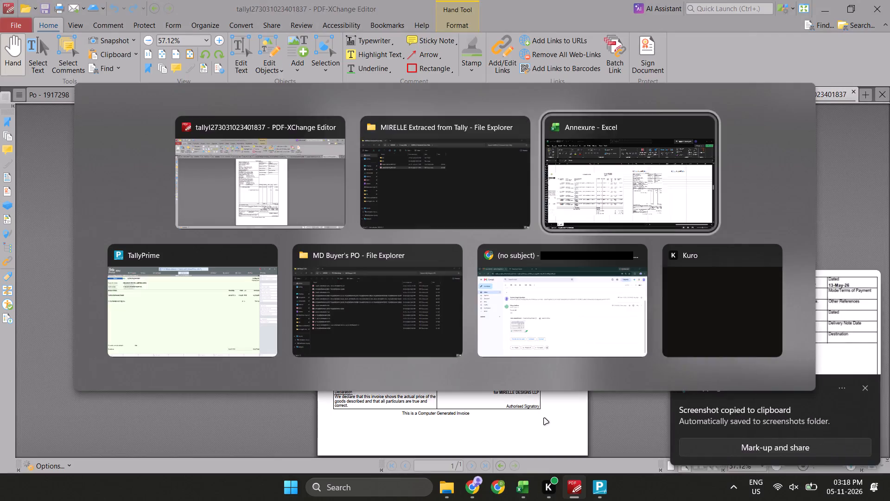
{"action": "key", "text": "Down"}
{"action": "key", "text": "ctrl+v"}
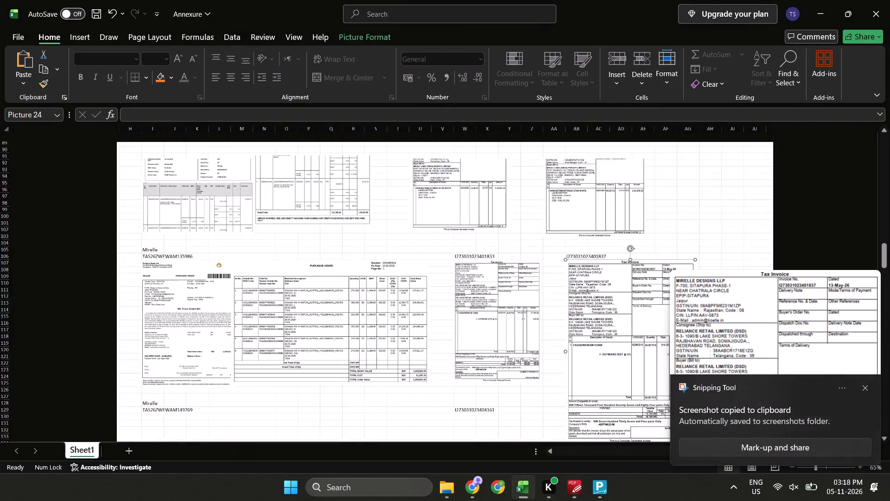
{"action": "scroll", "coordinate": [499, 372], "scroll_direction": "left", "scroll_amount": 2}
{"action": "scroll", "coordinate": [499, 372], "scroll_direction": "down", "scroll_amount": 1}
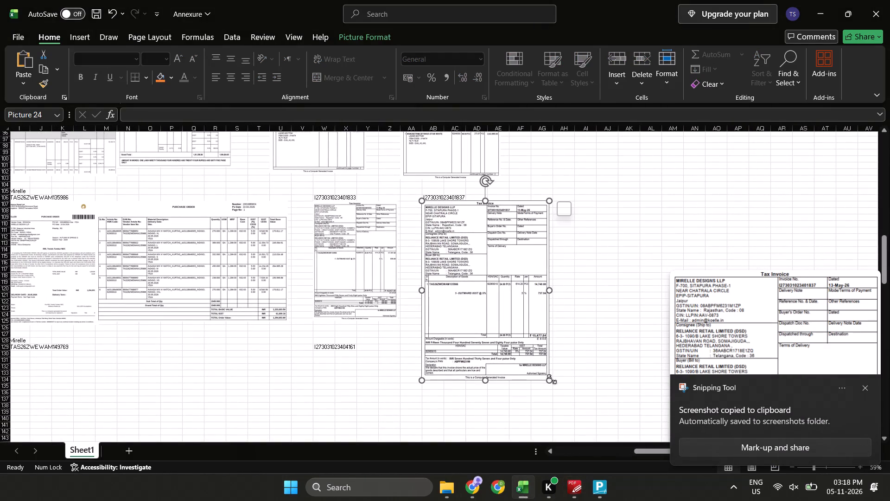
{"action": "left_click_drag", "start_coordinate": [552, 379], "coordinate": [478, 323]}
{"action": "left_click", "coordinate": [536, 337]}
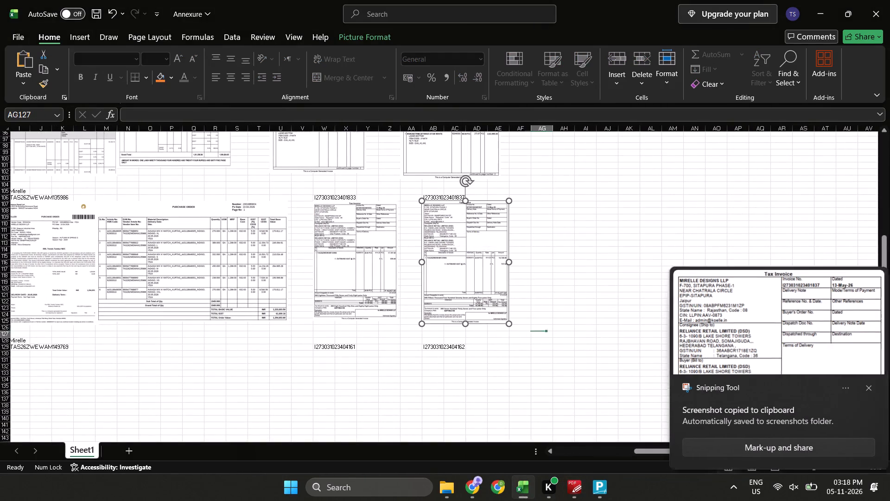
{"action": "scroll", "coordinate": [507, 315], "scroll_direction": "up", "scroll_amount": 1}
{"action": "scroll", "coordinate": [507, 315], "scroll_direction": "down", "scroll_amount": 1}
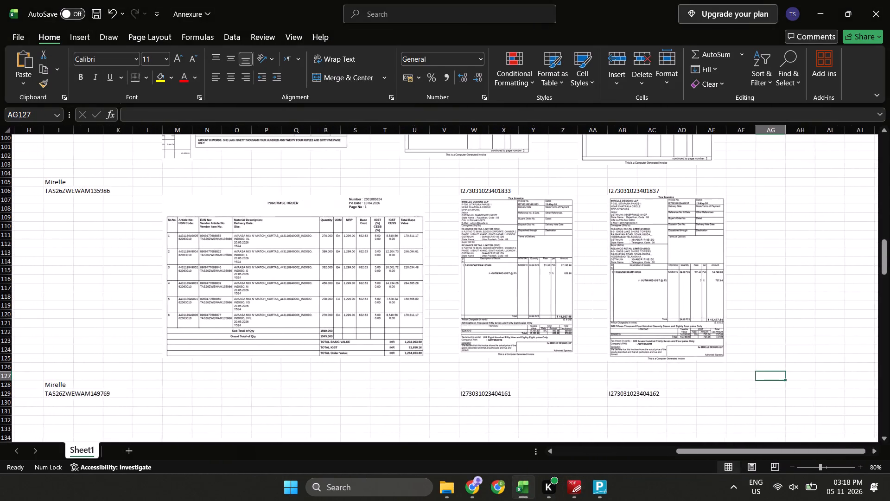
{"action": "scroll", "coordinate": [507, 315], "scroll_direction": "down", "scroll_amount": 1}
{"action": "left_click", "coordinate": [583, 315]}
{"action": "key", "text": "Down"}
{"action": "key", "text": "Left"}
{"action": "key", "text": "ctrl+c"}
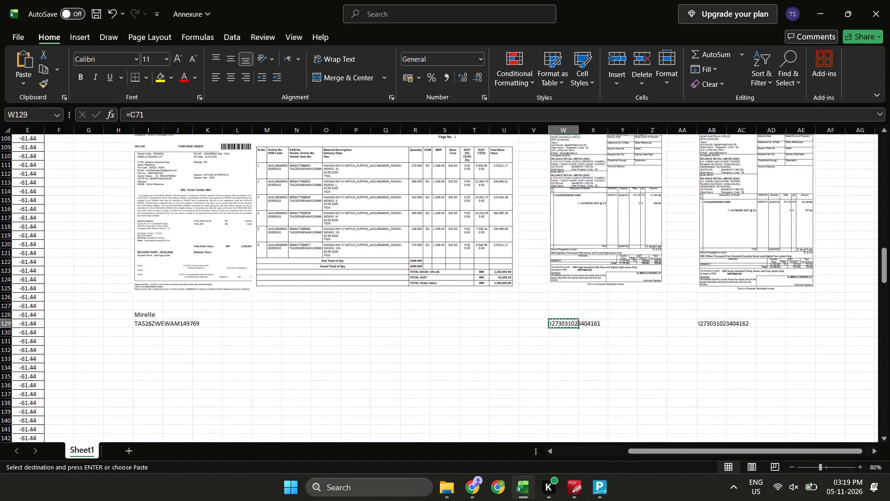
{"action": "key", "text": "alt+Tab"}
{"action": "key", "text": "alt+Tab"}
{"action": "key", "text": "alt+Tab"}
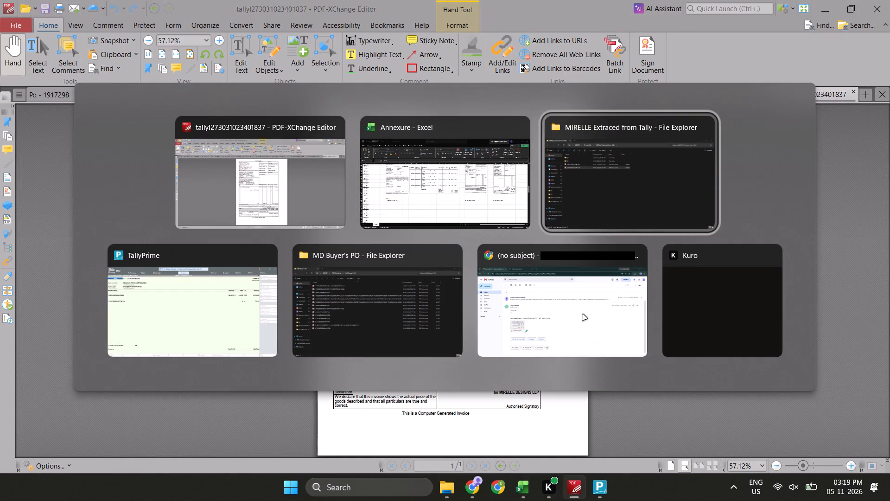
{"action": "key", "text": "alt+Left"}
{"action": "key", "text": "alt+Down"}
{"action": "key", "text": "alt+Left"}
{"action": "key", "text": "alt+Down"}
{"action": "key", "text": "alt+Right"}
{"action": "key", "text": "alt+Down"}
{"action": "key", "text": "alt+Left"}
{"action": "key", "text": "Escape"}
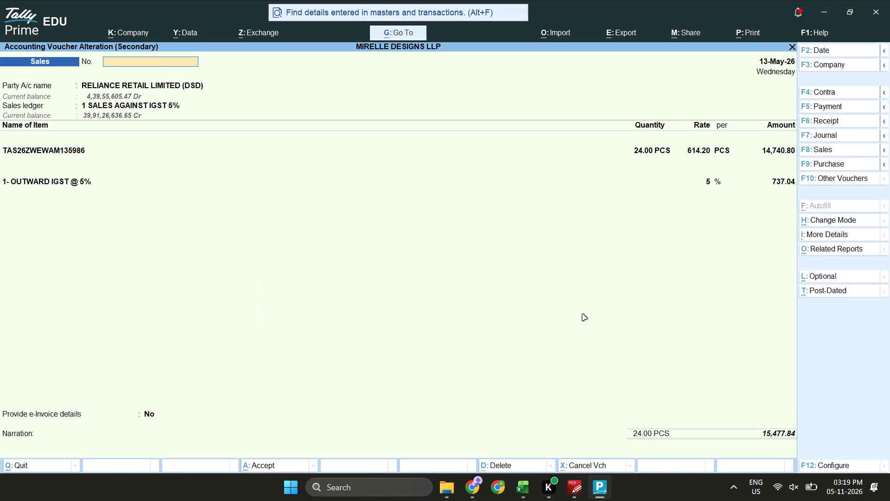
{"action": "key", "text": "Escape"}
{"action": "key", "text": "Escape"}
{"action": "key", "text": "ctrl+f"}
{"action": "key", "text": "ctrl+v"}
{"action": "key", "text": "Return"}
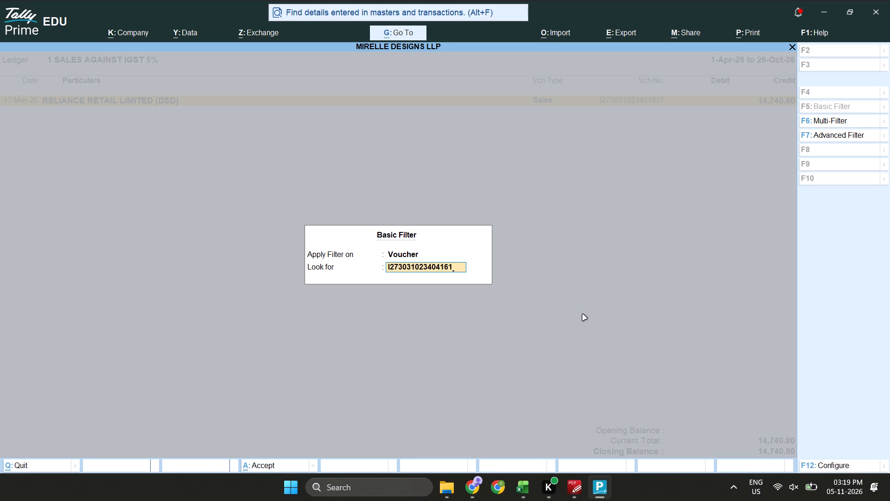
{"action": "key", "text": "Return"}
{"action": "key", "text": "ctrl+p"}
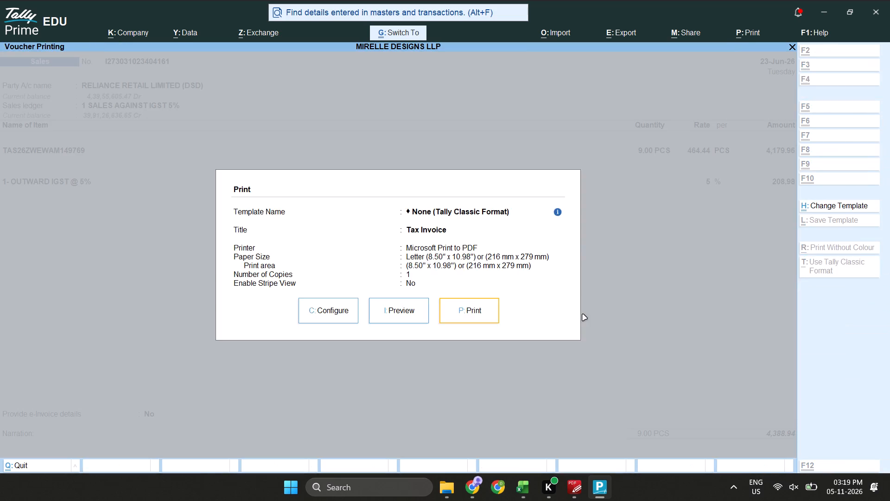
{"action": "key", "text": "p"}
{"action": "key", "text": "ctrl+v"}
{"action": "key", "text": "Left"}
{"action": "key", "text": "Home"}
{"action": "type", "text": "tally"}
{"action": "key", "text": "Return"}
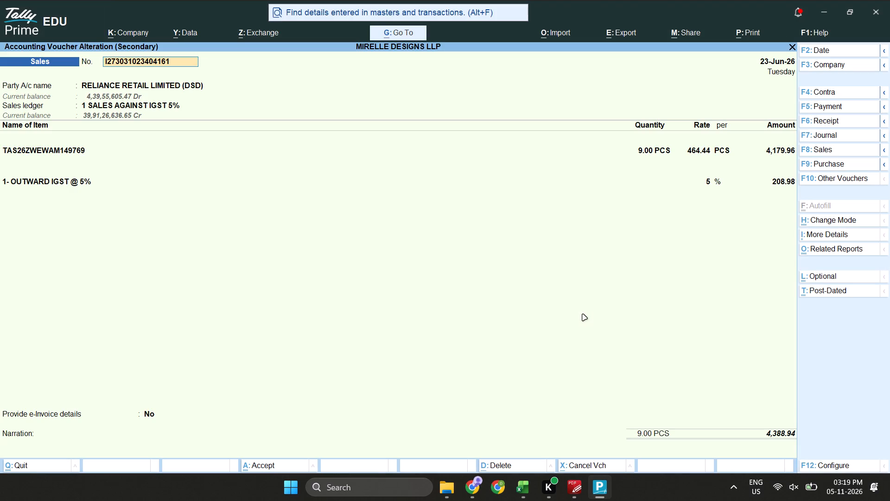
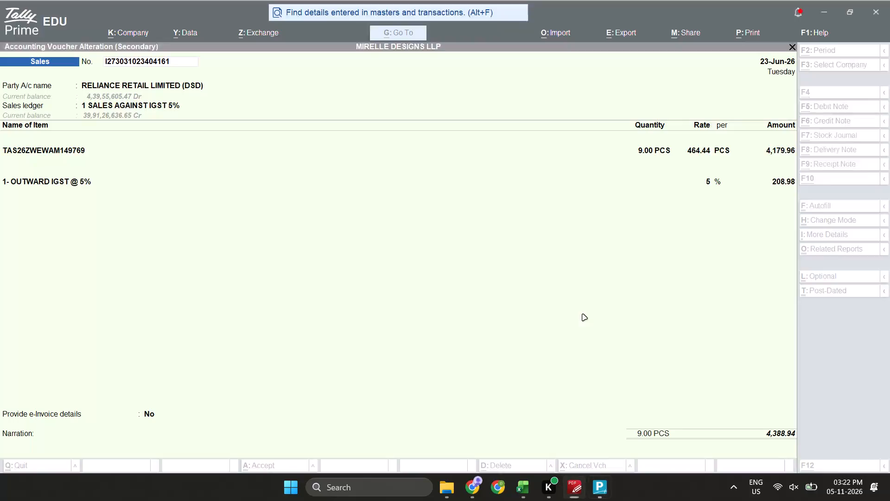
{"action": "key", "text": "alt+Tab"}
{"action": "key", "text": "alt+Tab"}
{"action": "key", "text": "alt+Down"}
{"action": "key", "text": "alt+Left"}
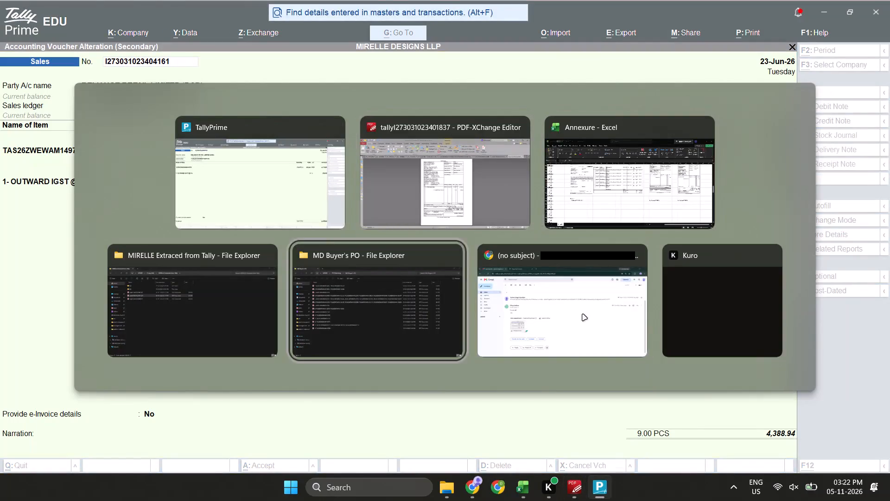
{"action": "key", "text": "alt+Left"}
{"action": "key", "text": "Down"}
{"action": "key", "text": "Return"}
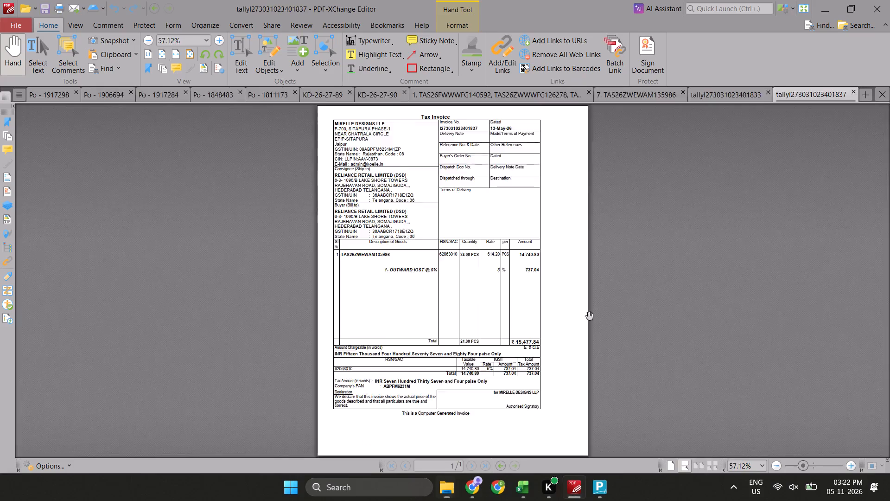
{"action": "scroll", "coordinate": [621, 390], "scroll_direction": "down", "scroll_amount": 6, "text": "ctrl"}
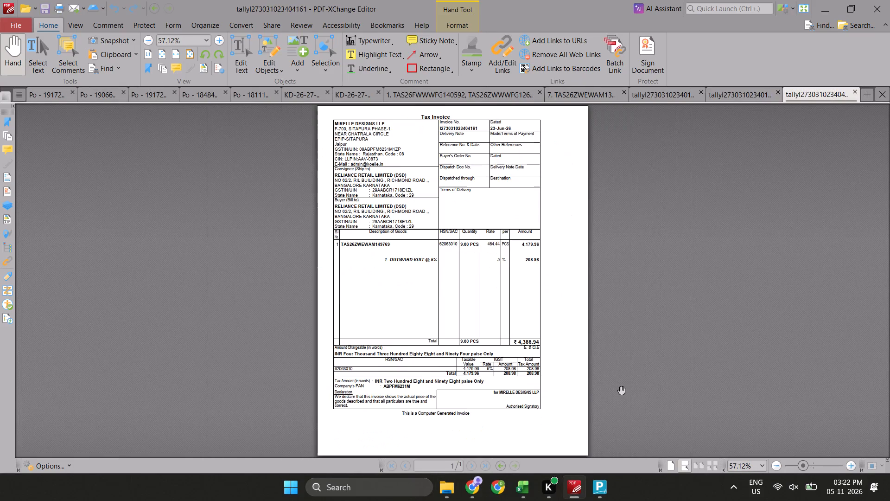
{"action": "key", "text": "Print"}
{"action": "left_click_drag", "start_coordinate": [327, 112], "coordinate": [552, 419]}
Paste the invoice screenshot at W130 in the Annexure workbook and shrink it to end at about row 150.
{"action": "key", "text": "alt+Tab"}
{"action": "key", "text": "alt+Tab"}
{"action": "key", "text": "alt+Down"}
{"action": "key", "text": "alt+Left"}
{"action": "key", "text": "alt+Left"}
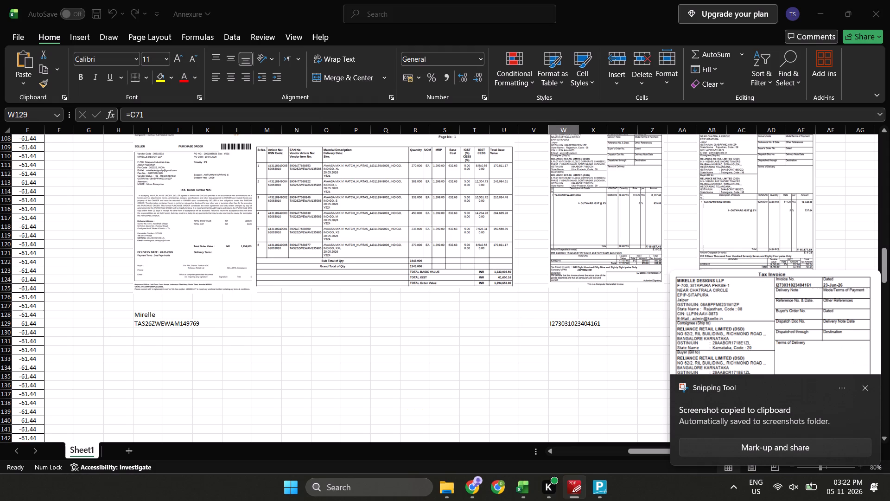
{"action": "key", "text": "Down"}
{"action": "key", "text": "ctrl+v"}
{"action": "scroll", "coordinate": [392, 358], "scroll_direction": "left", "scroll_amount": 1}
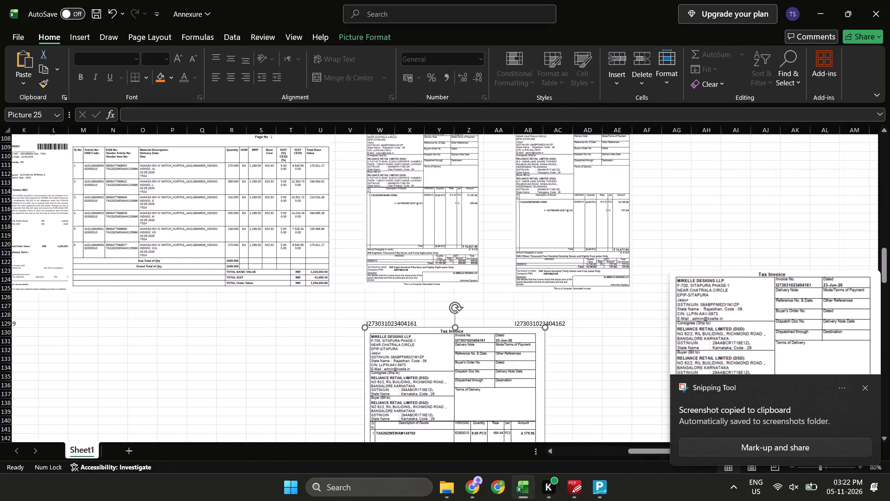
{"action": "scroll", "coordinate": [392, 358], "scroll_direction": "left", "scroll_amount": 2}
{"action": "scroll", "coordinate": [392, 358], "scroll_direction": "down", "scroll_amount": 1}
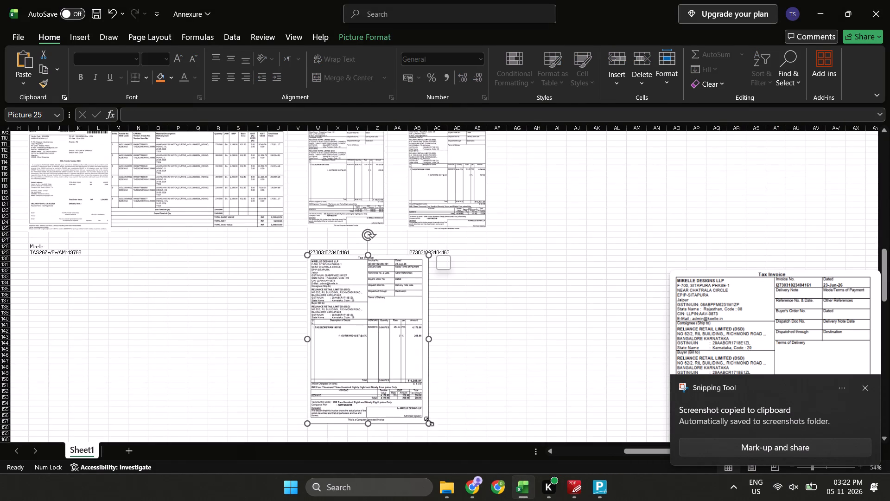
{"action": "left_click_drag", "start_coordinate": [428, 424], "coordinate": [385, 387]}
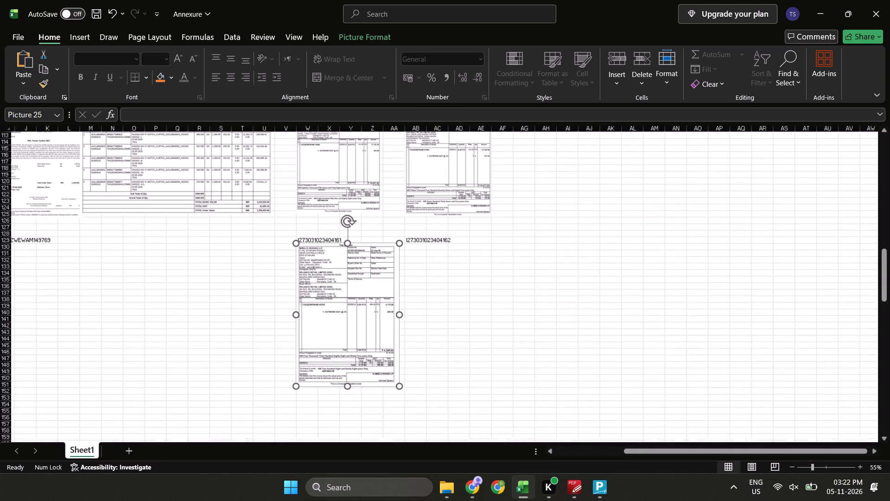
{"action": "left_click_drag", "start_coordinate": [402, 386], "coordinate": [388, 376]}
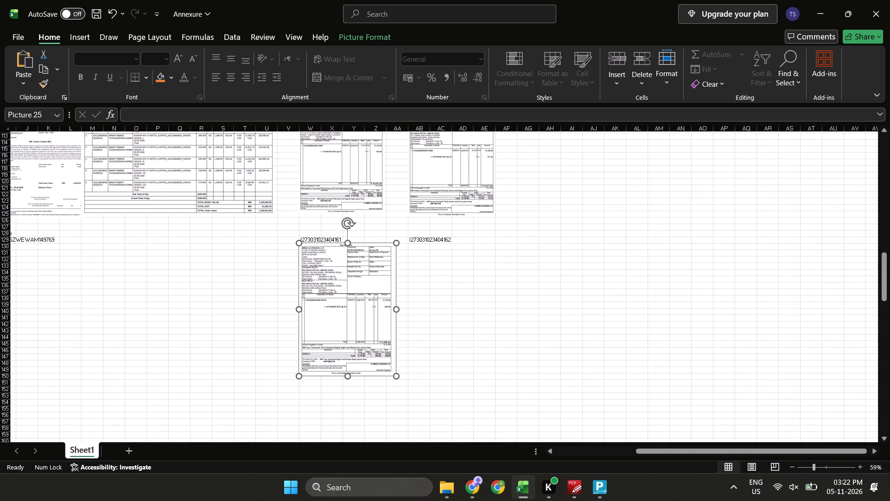
{"action": "left_click", "coordinate": [433, 366]}
{"action": "key", "text": "Up"}
{"action": "key", "text": "Left"}
{"action": "key", "text": "Up"}
{"action": "key", "text": "ctrl+Up"}
{"action": "key", "text": "ctrl+c"}
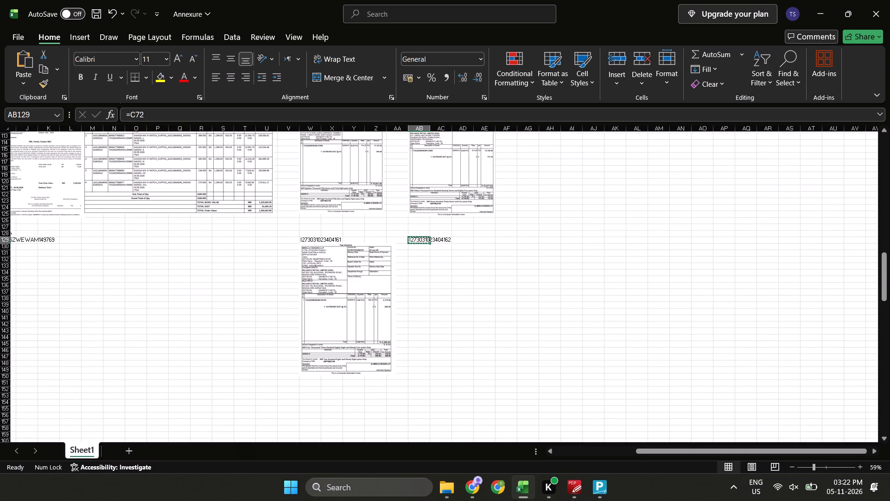
{"action": "key", "text": "alt+Tab"}
{"action": "key", "text": "alt+Tab"}
{"action": "key", "text": "alt+Tab"}
{"action": "key", "text": "alt+Tab"}
{"action": "key", "text": "alt+Down"}
{"action": "key", "text": "alt+Left"}
{"action": "key", "text": "alt+Left"}
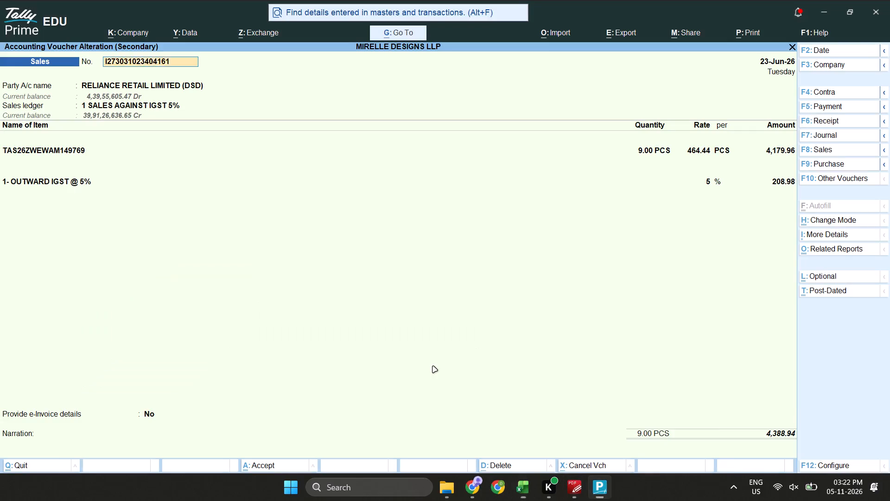
{"action": "key", "text": "Escape"}
{"action": "key", "text": "Escape"}
{"action": "key", "text": "Escape"}
{"action": "key", "text": "ctrl+f"}
{"action": "key", "text": "ctrl+v"}
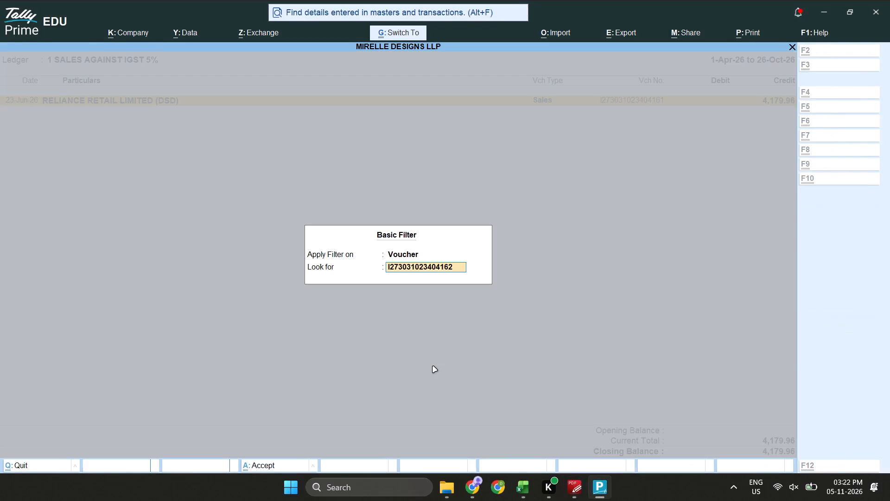
{"action": "key", "text": "Return"}
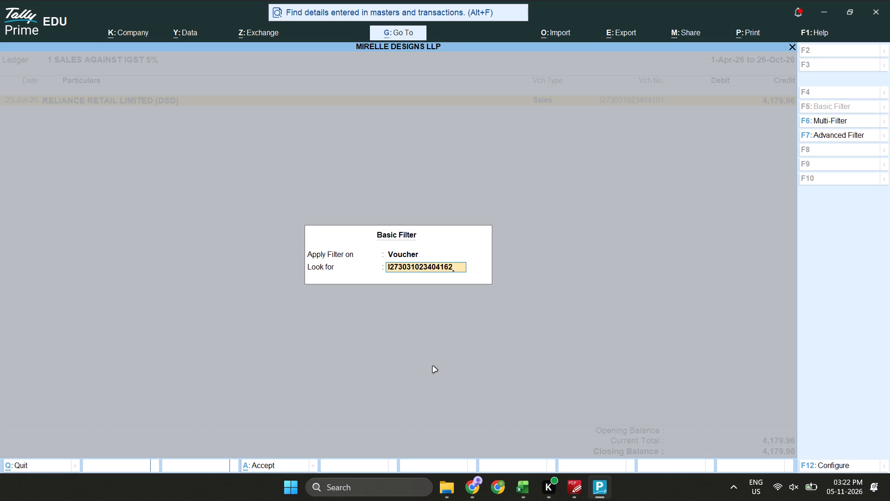
{"action": "key", "text": "Return"}
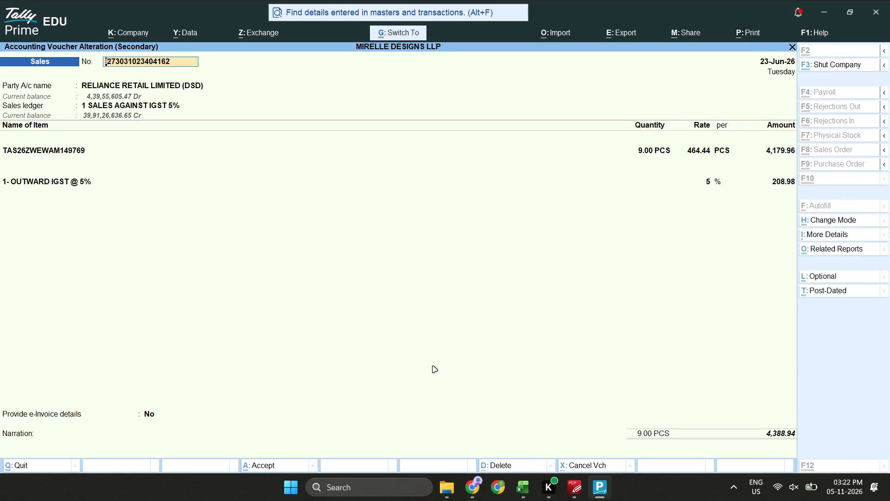
{"action": "key", "text": "ctrl+p"}
{"action": "key", "text": "p"}
{"action": "type", "text": "tally"}
{"action": "key", "text": "ctrl+v"}
{"action": "key", "text": "Return"}
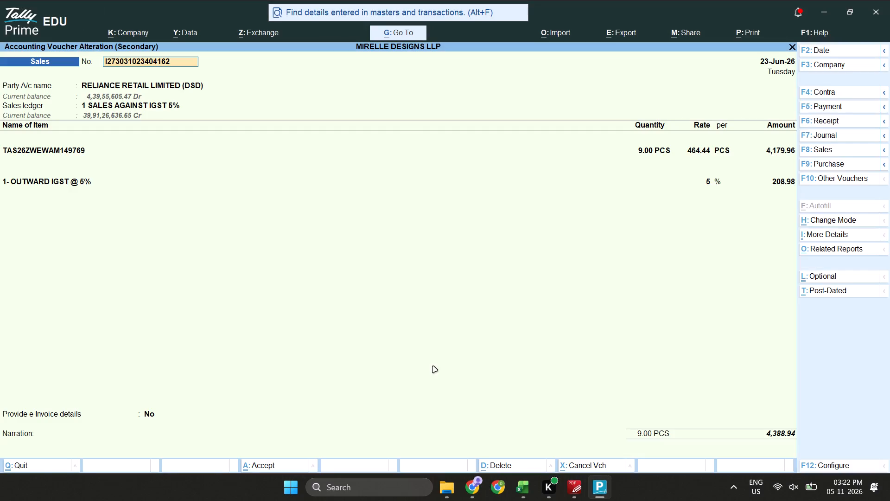
{"action": "key", "text": "alt+Tab"}
{"action": "key", "text": "alt+Tab"}
{"action": "key", "text": "alt+Down"}
{"action": "key", "text": "alt+Up"}
{"action": "key", "text": "alt+Down"}
{"action": "key", "text": "alt+Left"}
{"action": "key", "text": "alt+Left"}
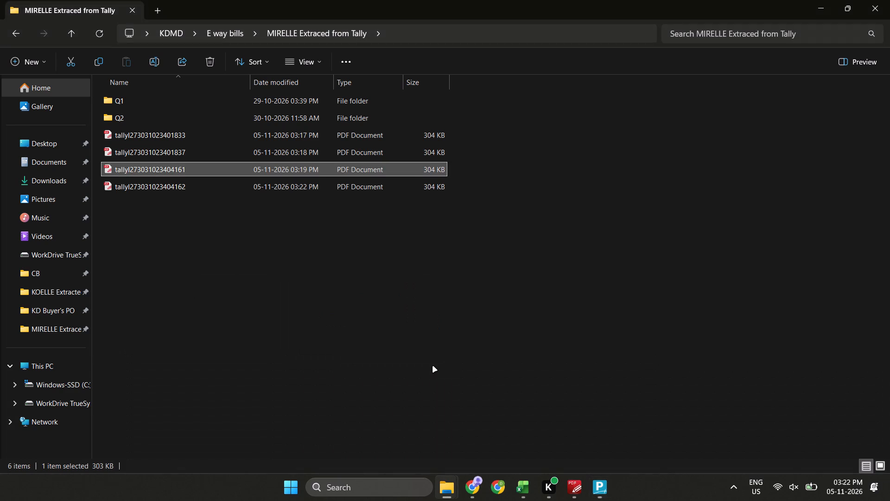
{"action": "key", "text": "Down"}
{"action": "key", "text": "Return"}
{"action": "scroll", "coordinate": [433, 366], "scroll_direction": "down", "scroll_amount": 4, "text": "ctrl"}
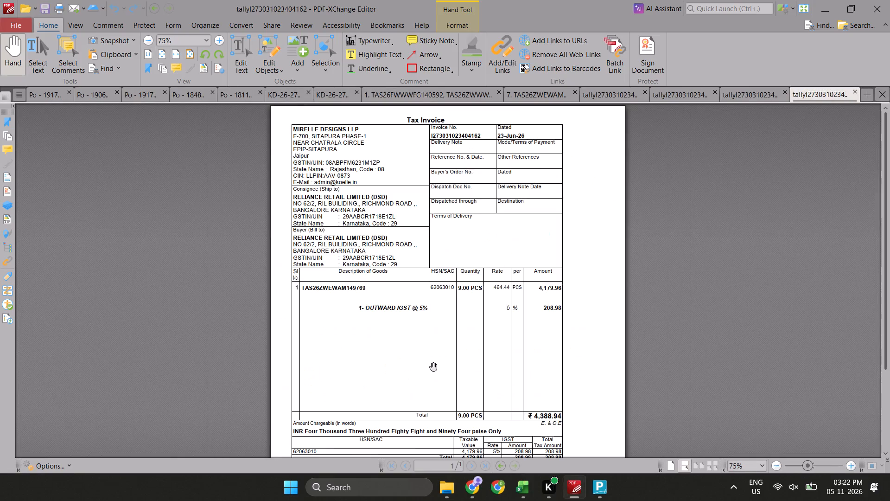
{"action": "scroll", "coordinate": [433, 366], "scroll_direction": "down", "scroll_amount": 2, "text": "ctrl"}
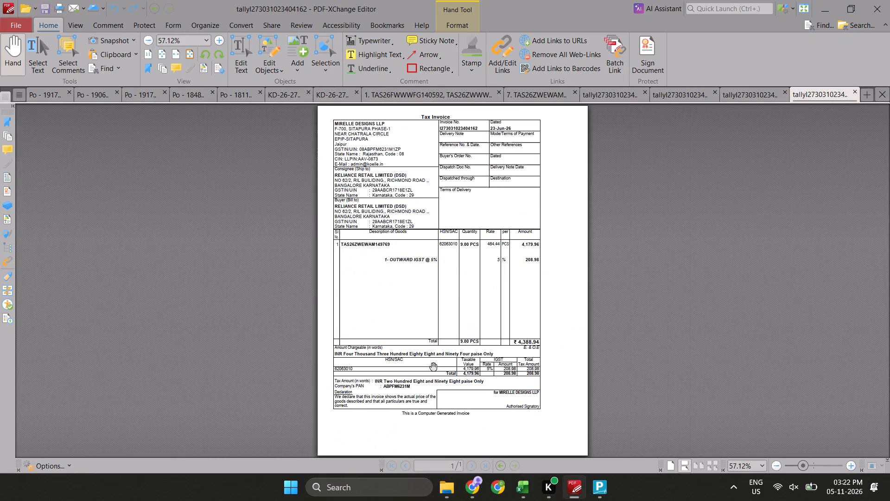
{"action": "key", "text": "Print"}
{"action": "left_click_drag", "start_coordinate": [325, 113], "coordinate": [547, 411]}
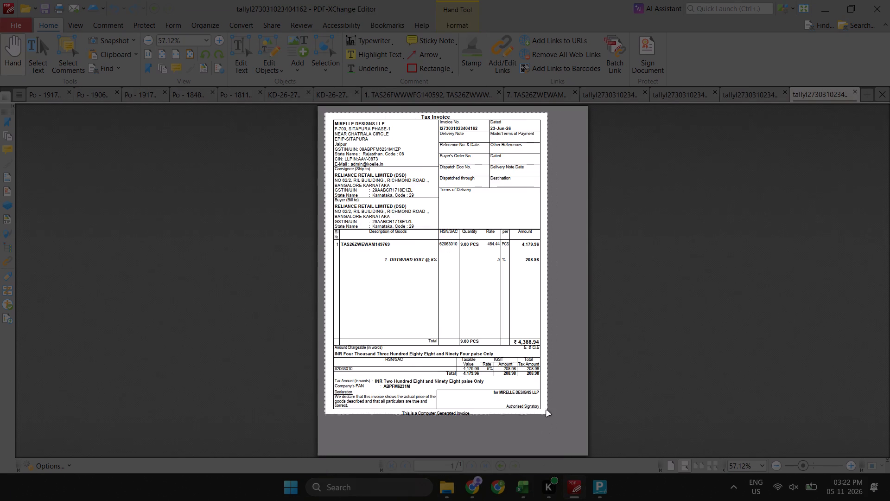
{"action": "left_click_drag", "start_coordinate": [547, 411], "coordinate": [550, 419]}
{"action": "key", "text": "alt+Tab"}
{"action": "key", "text": "alt+Tab"}
{"action": "key", "text": "alt+Left"}
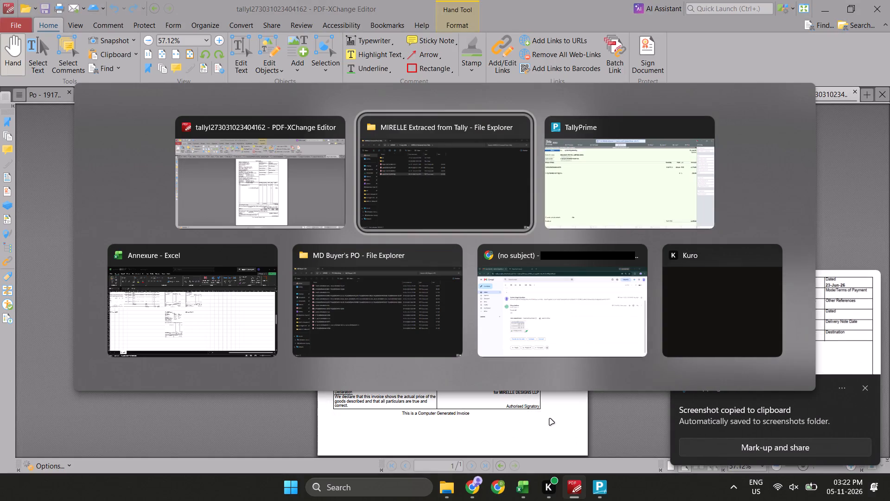
{"action": "key", "text": "alt+Right"}
{"action": "key", "text": "Escape"}
{"action": "key", "text": "Escape"}
{"action": "key", "text": "Escape"}
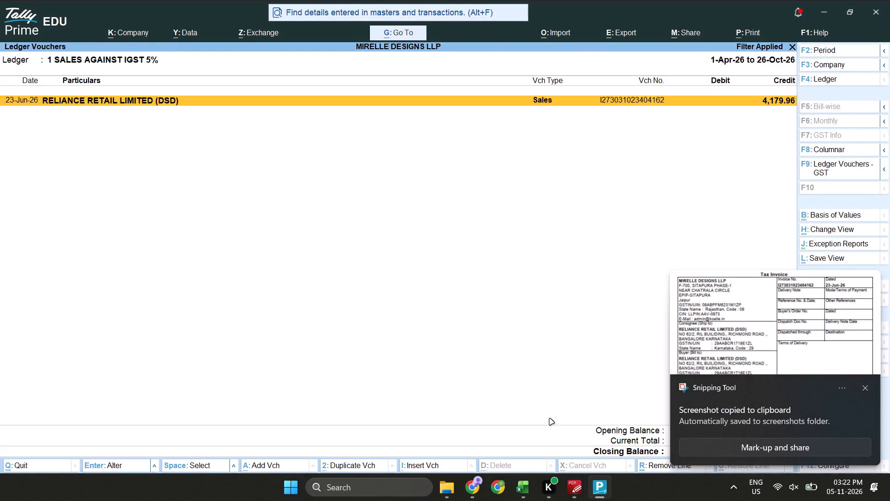
Paste the invoice screenshot at AB130 in the Annexure workbook and shrink it to end at about row 150.
{"action": "key", "text": "alt+Tab"}
{"action": "key", "text": "alt+Tab"}
{"action": "key", "text": "alt+Left"}
{"action": "key", "text": "alt+Left"}
{"action": "key", "text": "alt+Down"}
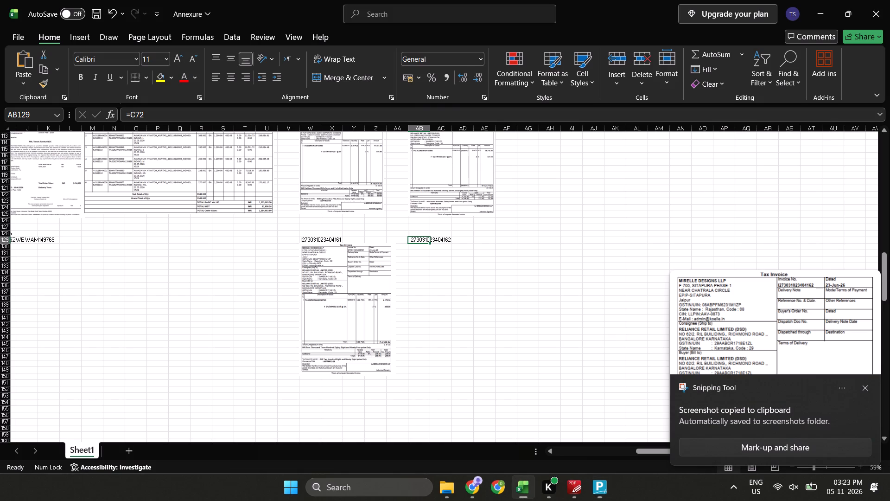
{"action": "key", "text": "Down"}
{"action": "key", "text": "ctrl+v"}
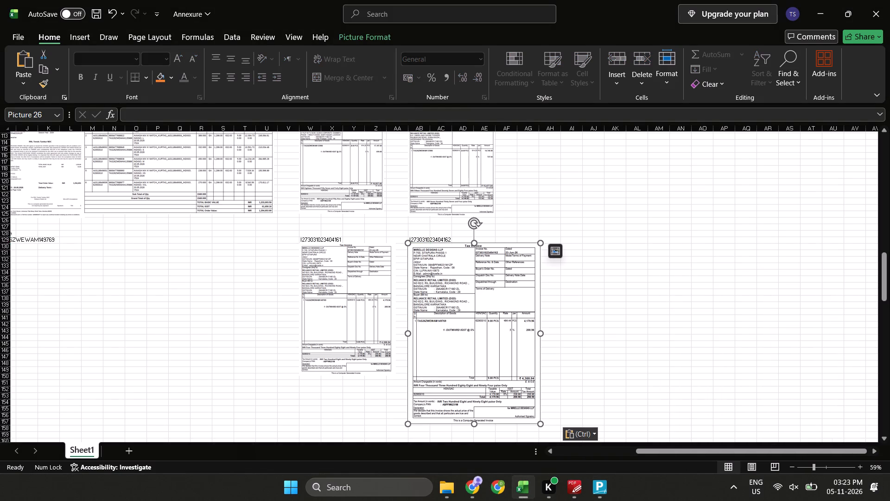
{"action": "left_click_drag", "start_coordinate": [543, 424], "coordinate": [506, 374]}
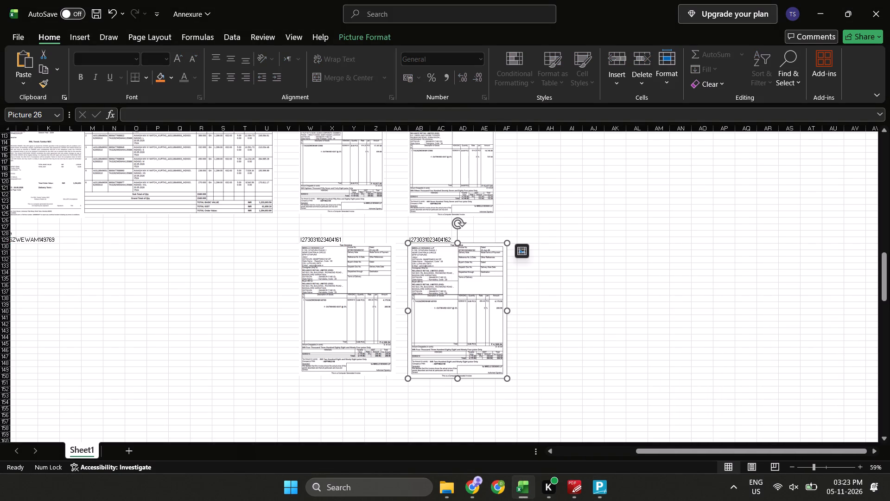
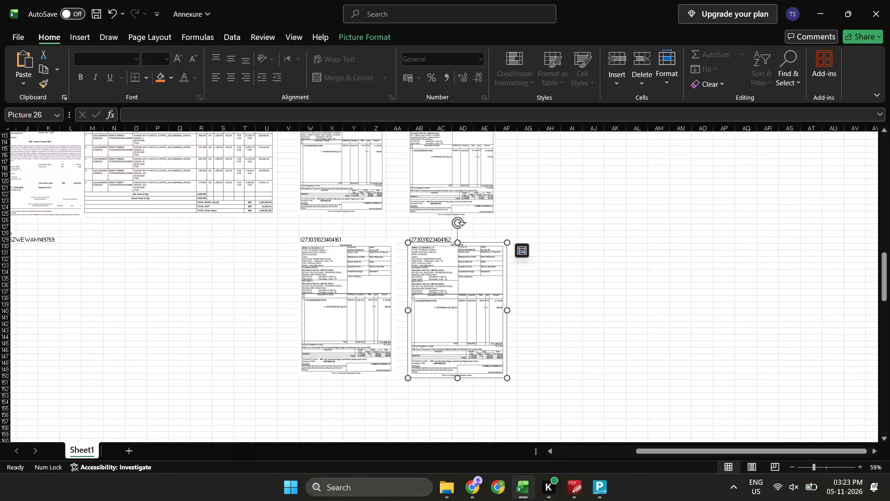
{"action": "key", "text": "Escape"}
{"action": "left_click", "coordinate": [502, 374]}
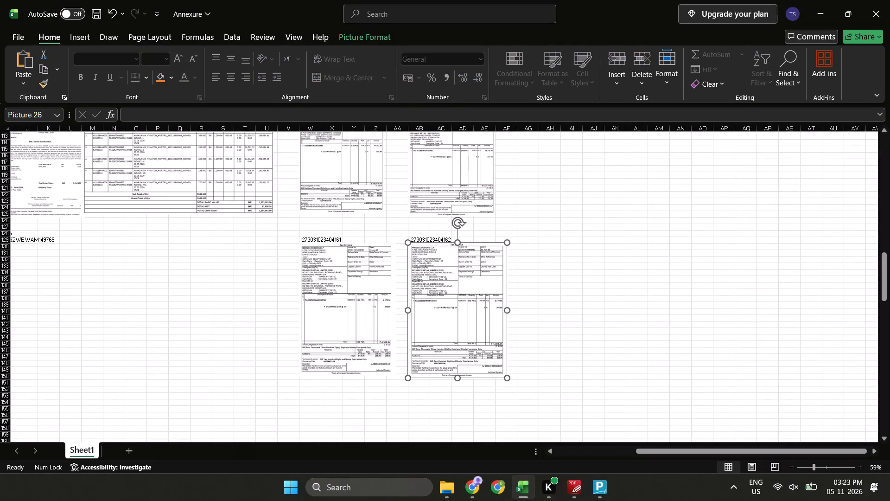
{"action": "left_click_drag", "start_coordinate": [504, 375], "coordinate": [485, 372]}
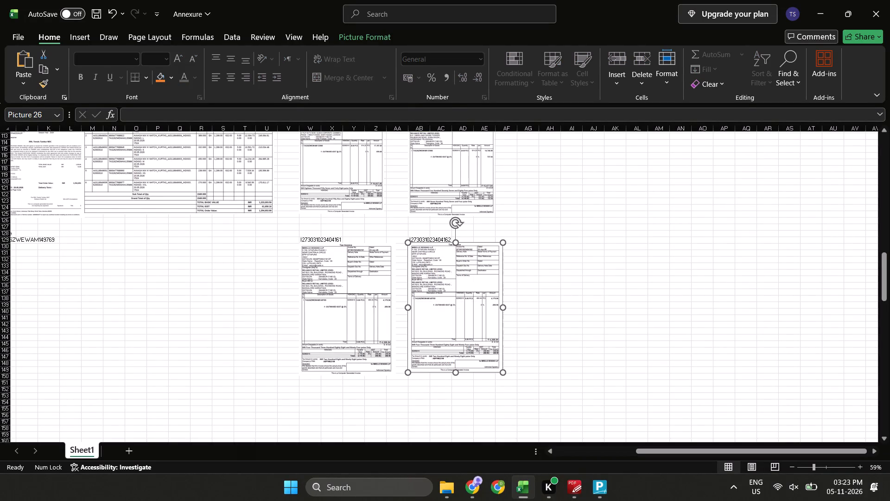
{"action": "left_click", "coordinate": [594, 377]}
Copy the Mirelle style label TAS26ZWEWAM149769 in cell I129 of the Annexure sheet.
{"action": "key", "text": "Up"}
{"action": "key", "text": "Left"}
{"action": "key", "text": "Left"}
{"action": "key", "text": "Left"}
{"action": "key", "text": "ctrl+Left"}
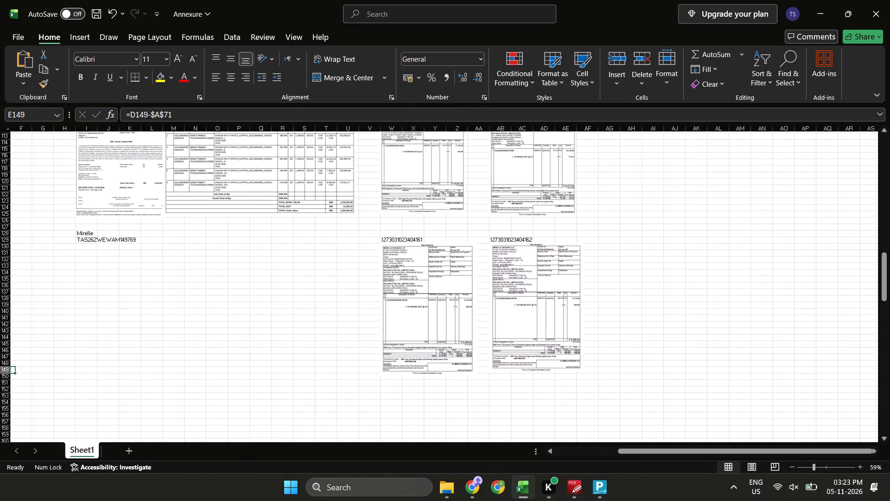
{"action": "key", "text": "ctrl+Left"}
{"action": "key", "text": "Up"}
{"action": "key", "text": "Up"}
{"action": "key", "text": "Up"}
{"action": "key", "text": "Up"}
{"action": "key", "text": "Up"}
{"action": "key", "text": "Up"}
{"action": "key", "text": "Up"}
{"action": "key", "text": "Up"}
{"action": "key", "text": "Up"}
{"action": "key", "text": "Up"}
{"action": "key", "text": "Up"}
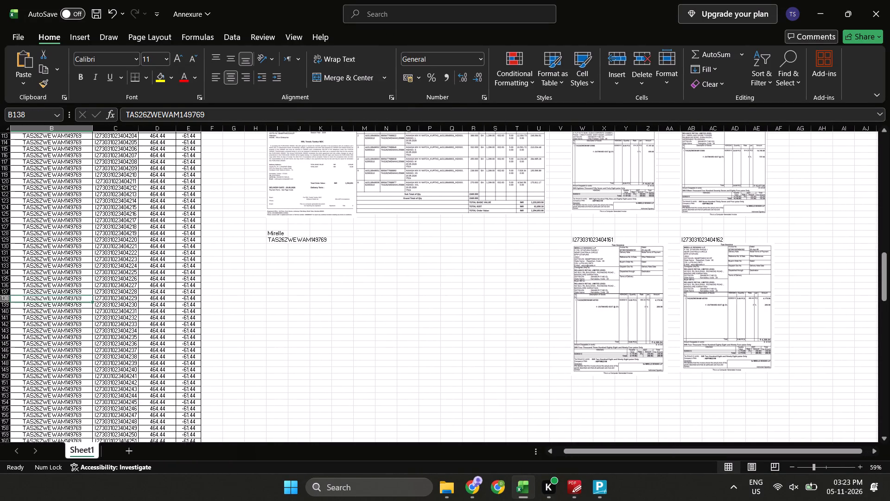
{"action": "key", "text": "Up"}
{"action": "key", "text": "Up"}
{"action": "key", "text": "Up"}
{"action": "key", "text": "Up"}
{"action": "key", "text": "Up"}
{"action": "key", "text": "ctrl+Right"}
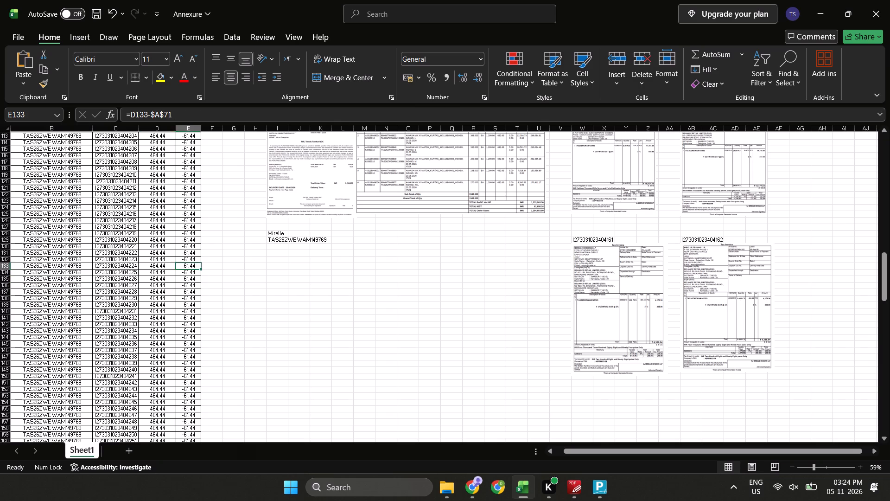
{"action": "key", "text": "Up"}
{"action": "key", "text": "Right"}
{"action": "key", "text": "Up"}
{"action": "key", "text": "Right"}
{"action": "key", "text": "Up"}
{"action": "key", "text": "Right"}
{"action": "key", "text": "Up"}
{"action": "key", "text": "Right"}
{"action": "key", "text": "ctrl+c"}
Look through the purchase order PDFs in the MD Buyer's PO folder and check them against the style label in I129.
{"action": "key", "text": "alt+Tab"}
{"action": "key", "text": "alt+Tab"}
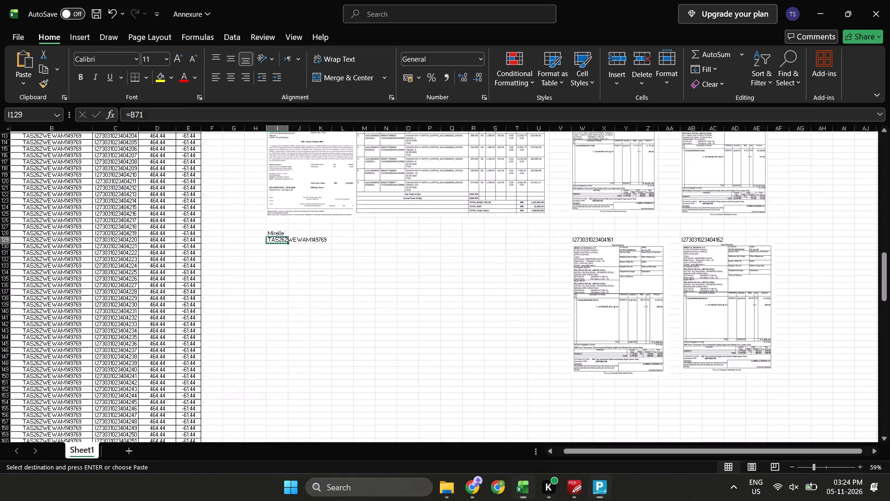
{"action": "key", "text": "alt+Tab"}
{"action": "key", "text": "alt+Tab"}
{"action": "key", "text": "alt+Left"}
{"action": "key", "text": "alt+Down"}
{"action": "key", "text": "alt+Left"}
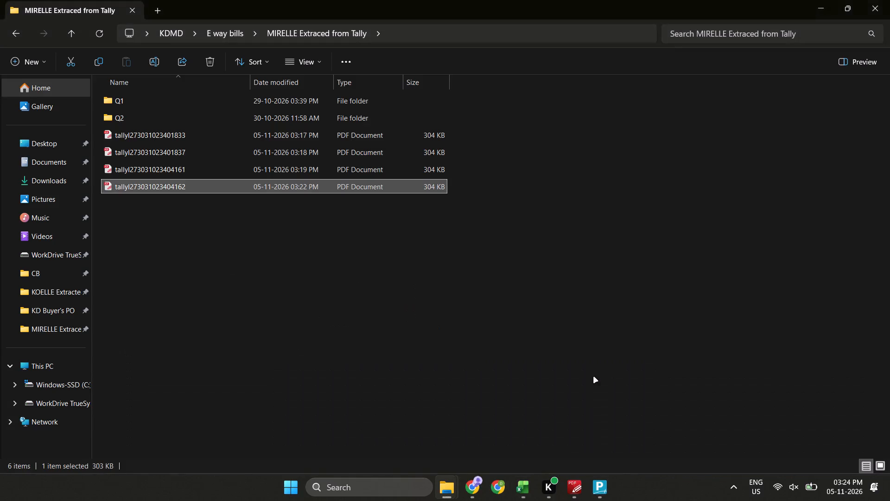
{"action": "key", "text": "alt+Tab"}
{"action": "key", "text": "alt+Down"}
{"action": "key", "text": "Down"}
{"action": "key", "text": "Down"}
{"action": "key", "text": "Down"}
{"action": "key", "text": "Down"}
{"action": "key", "text": "Down"}
{"action": "key", "text": "Down"}
{"action": "key", "text": "Down"}
{"action": "key", "text": "Down"}
{"action": "key", "text": "Down"}
{"action": "key", "text": "Down"}
{"action": "key", "text": "Down"}
{"action": "key", "text": "Down"}
{"action": "key", "text": "Down"}
{"action": "key", "text": "Down"}
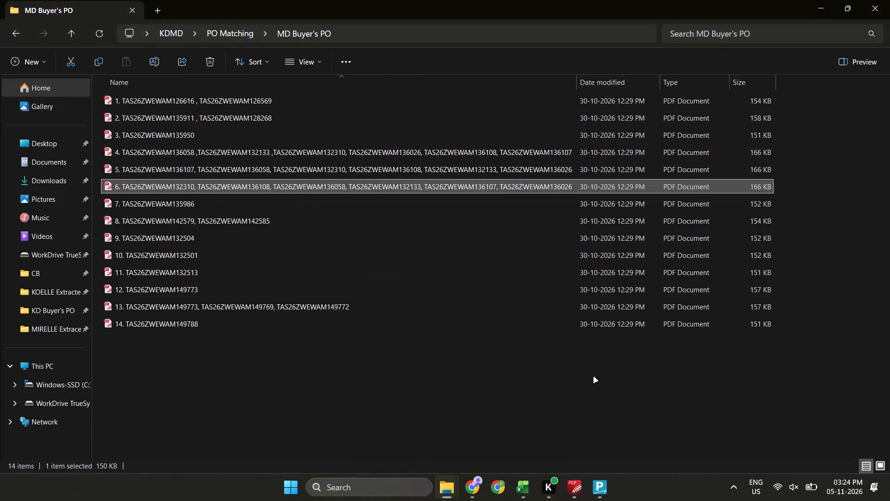
{"action": "key", "text": "Up"}
{"action": "key", "text": "Up"}
{"action": "key", "text": "Up"}
{"action": "key", "text": "Up"}
{"action": "key", "text": "Up"}
{"action": "key", "text": "Up"}
{"action": "key", "text": "Up"}
{"action": "key", "text": "Up"}
{"action": "key", "text": "Up"}
{"action": "key", "text": "Up"}
{"action": "key", "text": "Up"}
{"action": "key", "text": "Up"}
{"action": "key", "text": "Up"}
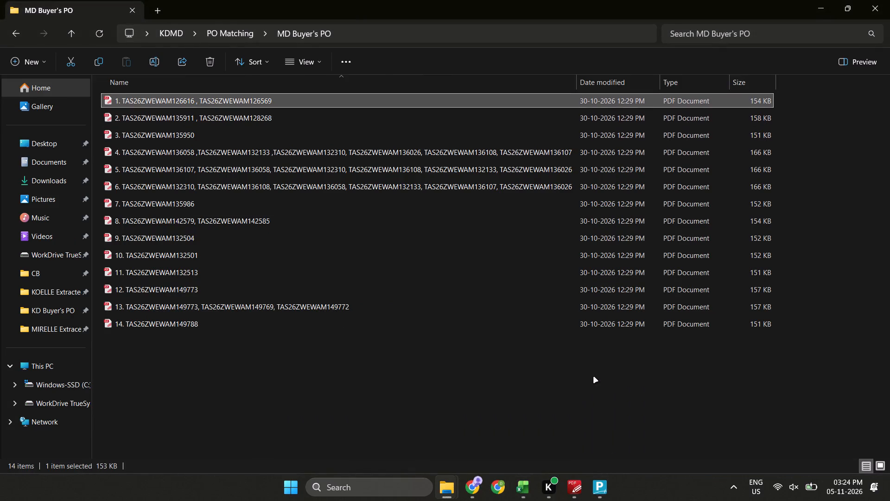
{"action": "key", "text": "alt+Tab"}
{"action": "key", "text": "alt+Tab"}
{"action": "key", "text": "alt+Tab"}
{"action": "key", "text": "alt+Tab"}
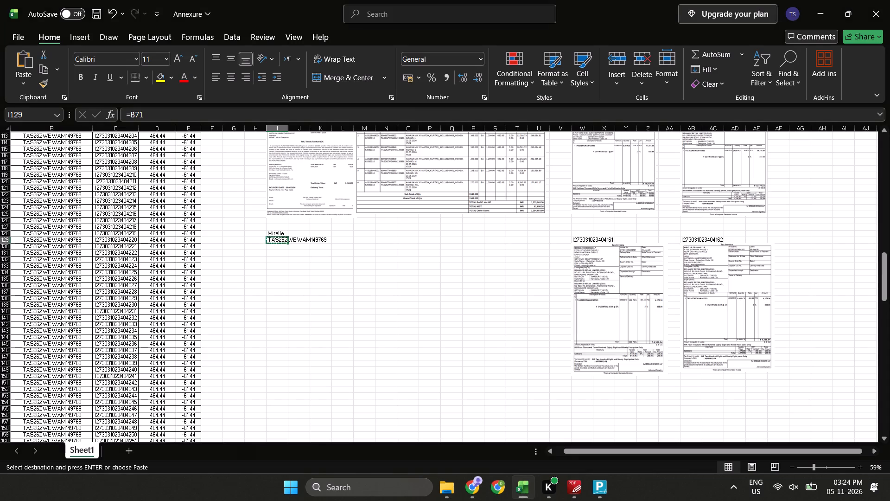
{"action": "key", "text": "Escape"}
{"action": "key", "text": "alt+Tab"}
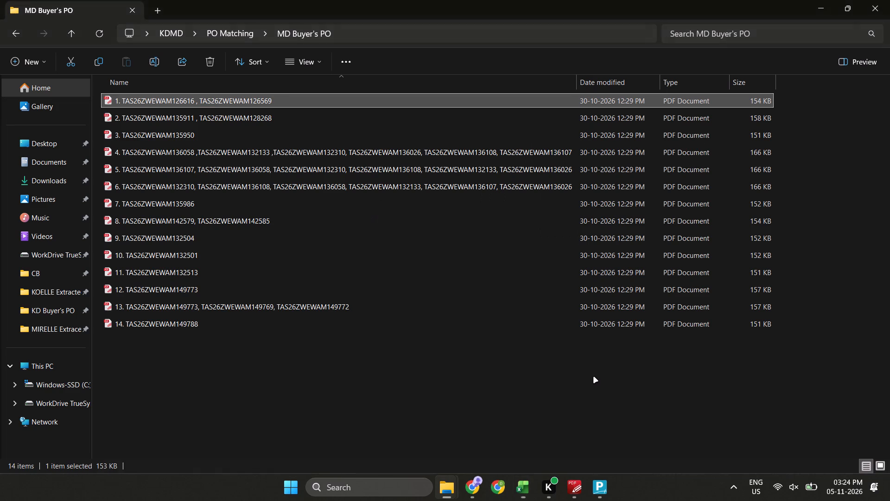
{"action": "key", "text": "Return"}
{"action": "scroll", "coordinate": [560, 363], "scroll_direction": "down", "scroll_amount": 2}
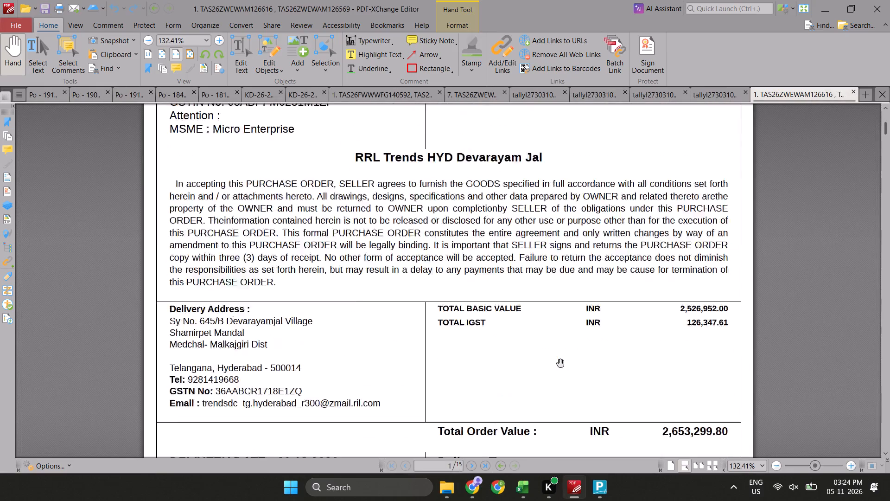
{"action": "scroll", "coordinate": [560, 363], "scroll_direction": "down", "scroll_amount": 4}
{"action": "scroll", "coordinate": [560, 363], "scroll_direction": "down", "scroll_amount": 1, "text": "ctrl"}
{"action": "scroll", "coordinate": [560, 363], "scroll_direction": "up", "scroll_amount": 1}
{"action": "key", "text": "Print"}
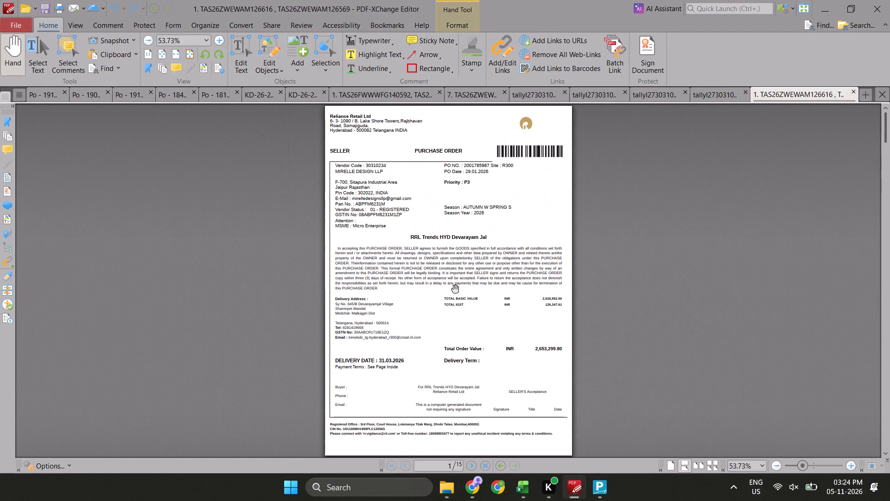
{"action": "left_click_drag", "start_coordinate": [328, 111], "coordinate": [557, 442]}
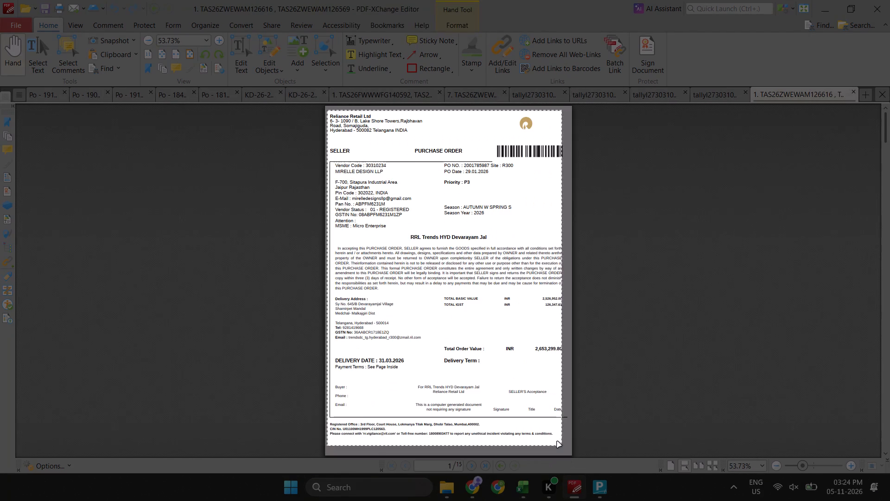
{"action": "left_click_drag", "start_coordinate": [557, 442], "coordinate": [566, 438]}
Paste the purchase order screenshot at I130 in the Annexure workbook and shrink it to end at about column M, row 151.
{"action": "key", "text": "alt+Tab"}
{"action": "key", "text": "alt+Tab"}
{"action": "key", "text": "alt+Tab"}
{"action": "key", "text": "alt+Tab"}
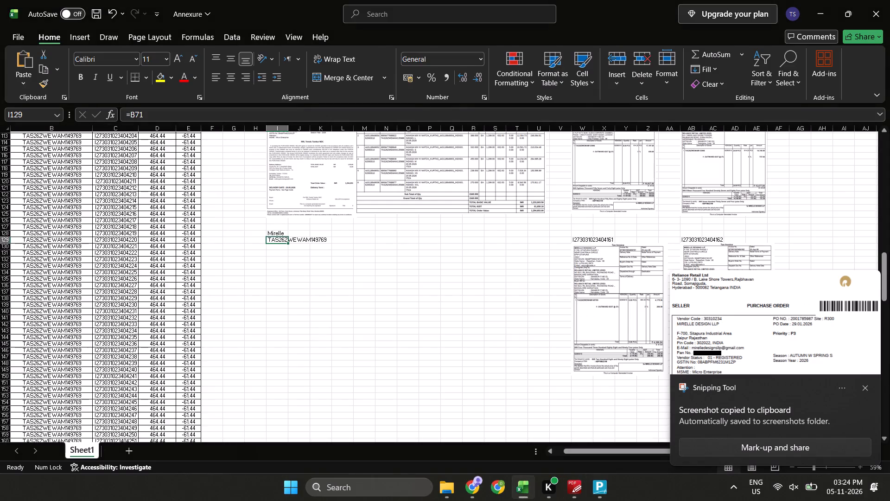
{"action": "key", "text": "Down"}
{"action": "key", "text": "ctrl+v"}
{"action": "scroll", "coordinate": [547, 371], "scroll_direction": "down", "scroll_amount": 1}
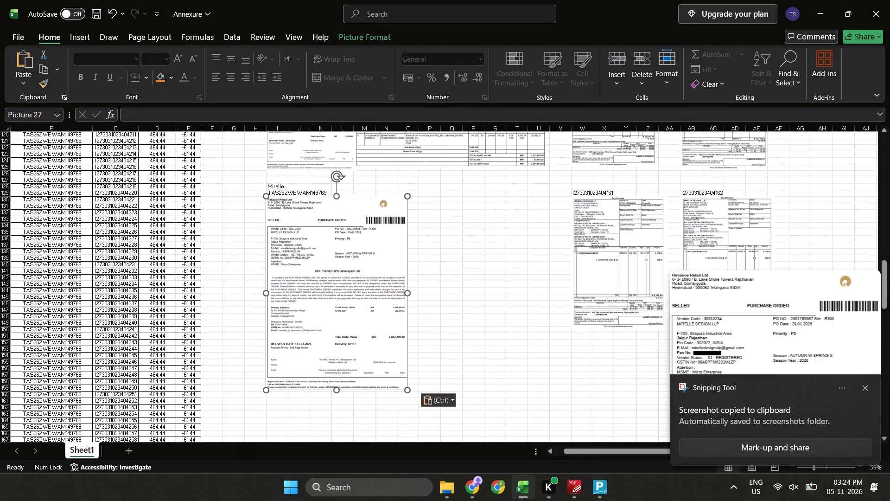
{"action": "left_click_drag", "start_coordinate": [407, 390], "coordinate": [354, 353]}
{"action": "left_click", "coordinate": [354, 353]}
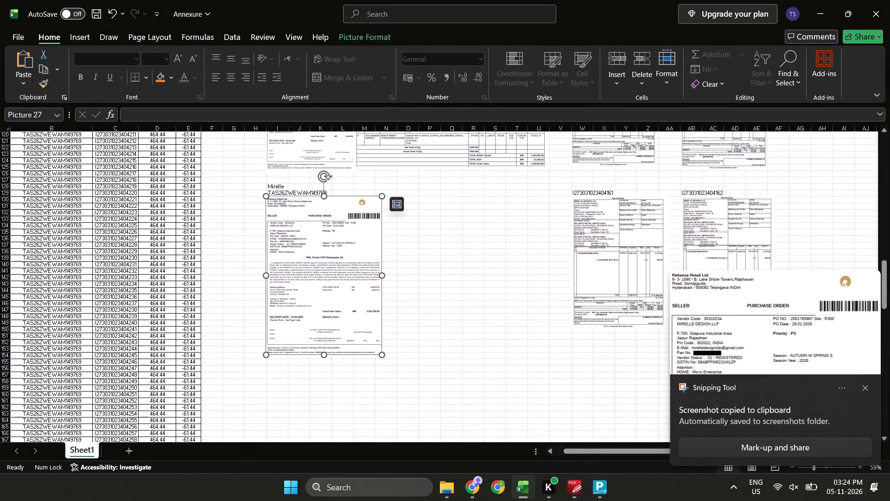
{"action": "left_click_drag", "start_coordinate": [383, 354], "coordinate": [355, 338]}
{"action": "key", "text": "alt+Tab"}
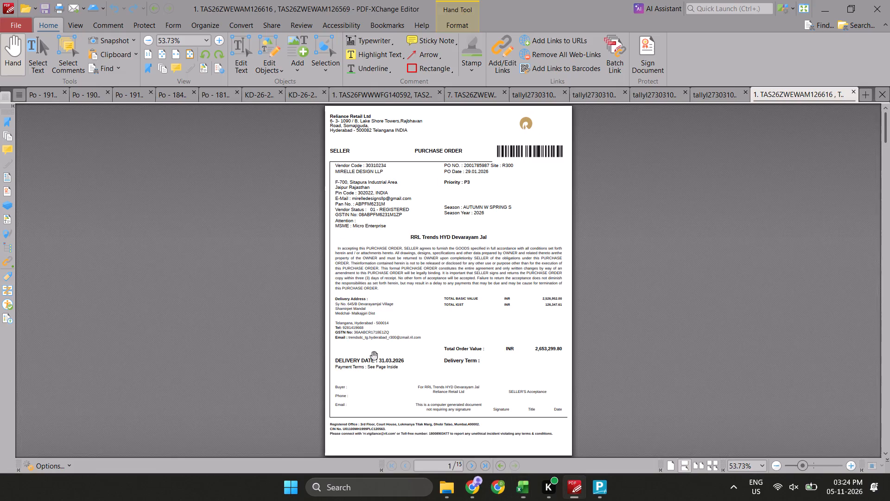
{"action": "key", "text": "alt+Tab"}
{"action": "key", "text": "alt+Tab"}
{"action": "key", "text": "alt+Tab"}
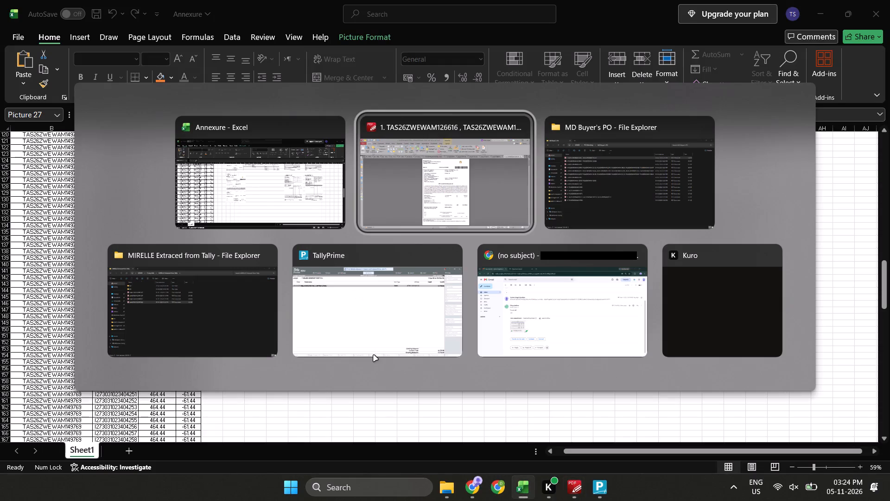
{"action": "key", "text": "alt+Down"}
{"action": "key", "text": "alt+Left"}
{"action": "key", "text": "alt+Up"}
{"action": "key", "text": "alt+Left"}
{"action": "key", "text": "alt+Tab"}
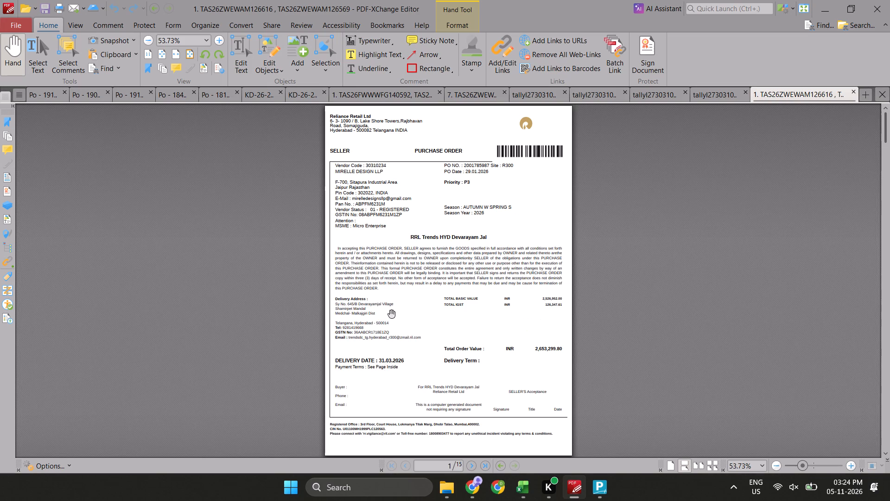
{"action": "scroll", "coordinate": [391, 314], "scroll_direction": "down", "scroll_amount": 2}
{"action": "scroll", "coordinate": [391, 314], "scroll_direction": "up", "scroll_amount": 1, "text": "ctrl"}
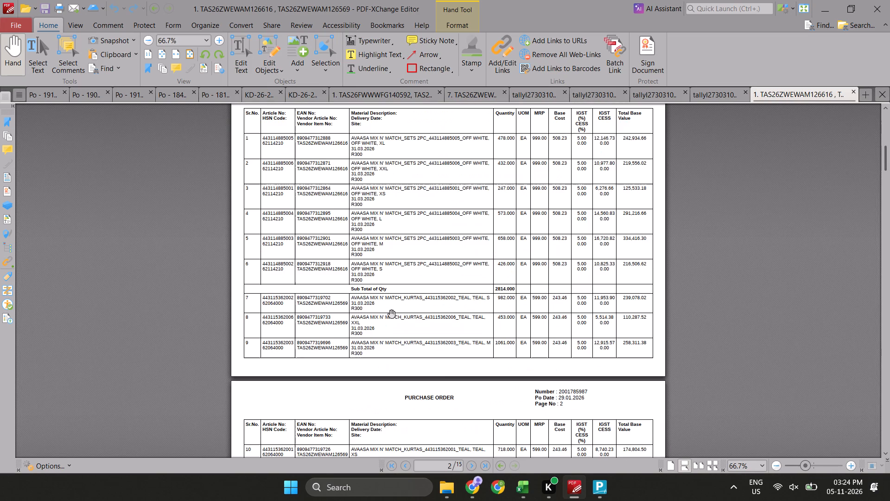
{"action": "scroll", "coordinate": [391, 314], "scroll_direction": "up", "scroll_amount": 1}
{"action": "scroll", "coordinate": [391, 314], "scroll_direction": "down", "scroll_amount": 1, "text": "ctrl"}
{"action": "scroll", "coordinate": [391, 314], "scroll_direction": "up", "scroll_amount": 1, "text": "ctrl"}
{"action": "scroll", "coordinate": [391, 314], "scroll_direction": "up", "scroll_amount": 1}
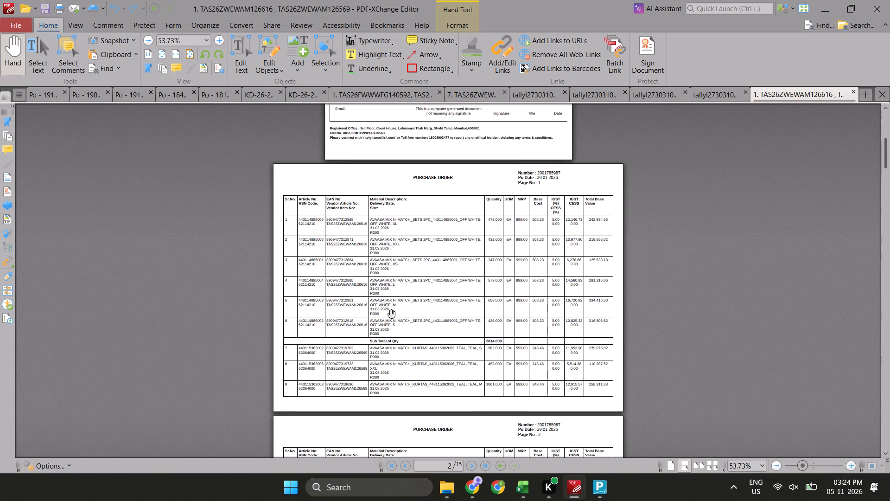
{"action": "scroll", "coordinate": [391, 314], "scroll_direction": "up", "scroll_amount": 2, "text": "ctrl"}
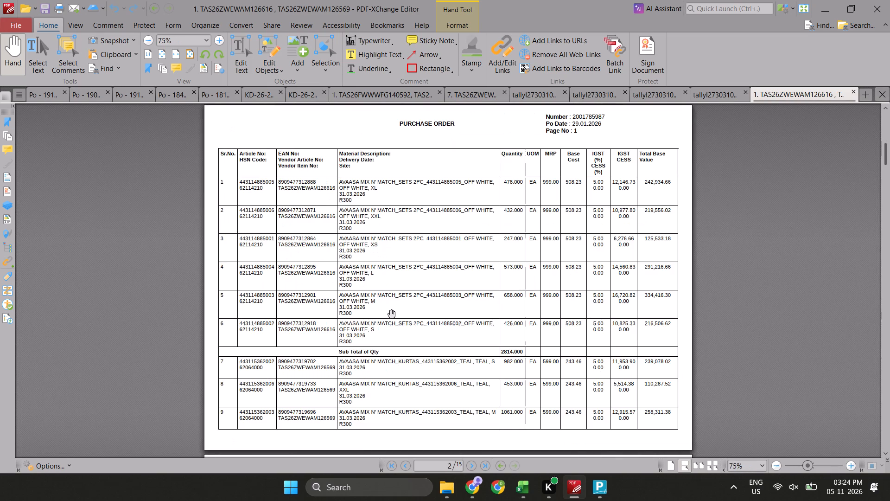
{"action": "key", "text": "Print"}
{"action": "left_click_drag", "start_coordinate": [209, 109], "coordinate": [721, 404]}
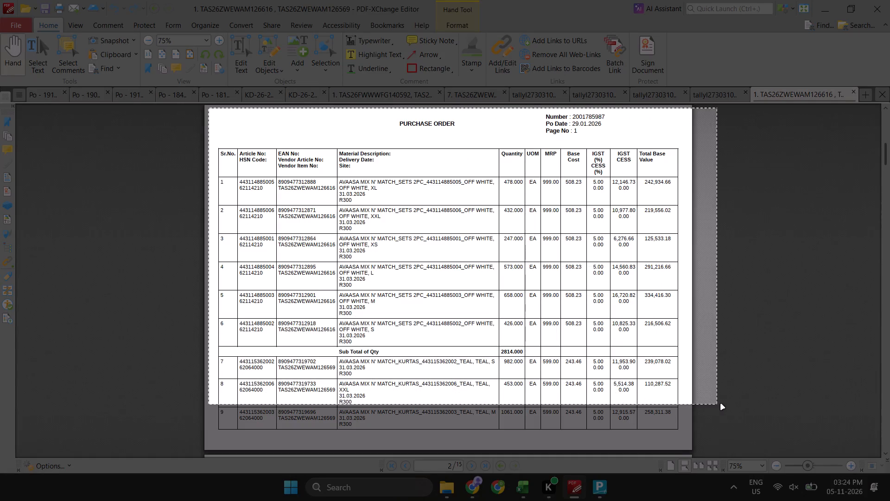
{"action": "left_click_drag", "start_coordinate": [721, 404], "coordinate": [681, 433]}
Paste the item table screenshot at N130, shrink it to end at about row 149, and move it beside the first purchase order image.
{"action": "key", "text": "alt+Tab"}
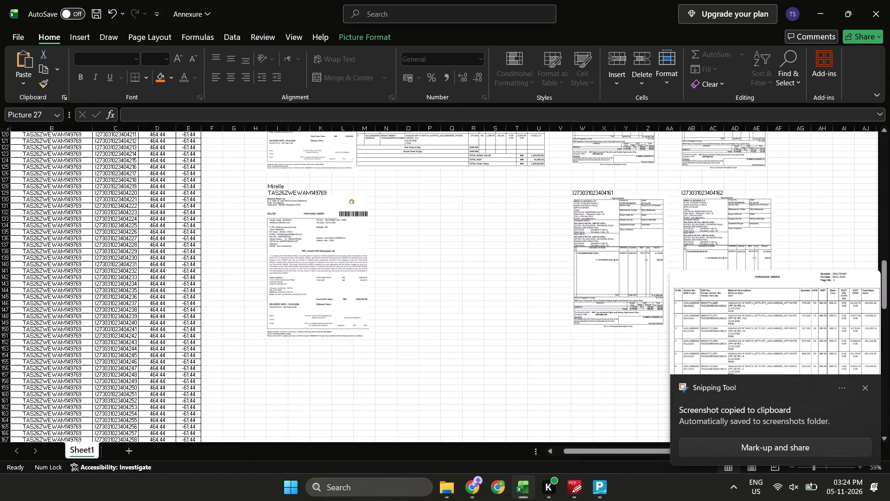
{"action": "scroll", "coordinate": [497, 399], "scroll_direction": "up", "scroll_amount": 1}
{"action": "scroll", "coordinate": [497, 399], "scroll_direction": "right", "scroll_amount": 1}
{"action": "scroll", "coordinate": [497, 399], "scroll_direction": "up", "scroll_amount": 2}
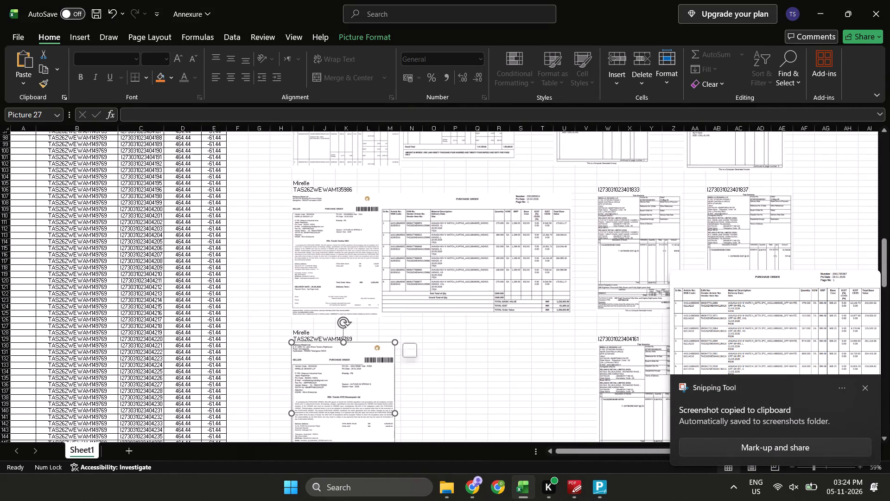
{"action": "scroll", "coordinate": [471, 330], "scroll_direction": "up", "scroll_amount": 3}
{"action": "scroll", "coordinate": [471, 330], "scroll_direction": "down", "scroll_amount": 2}
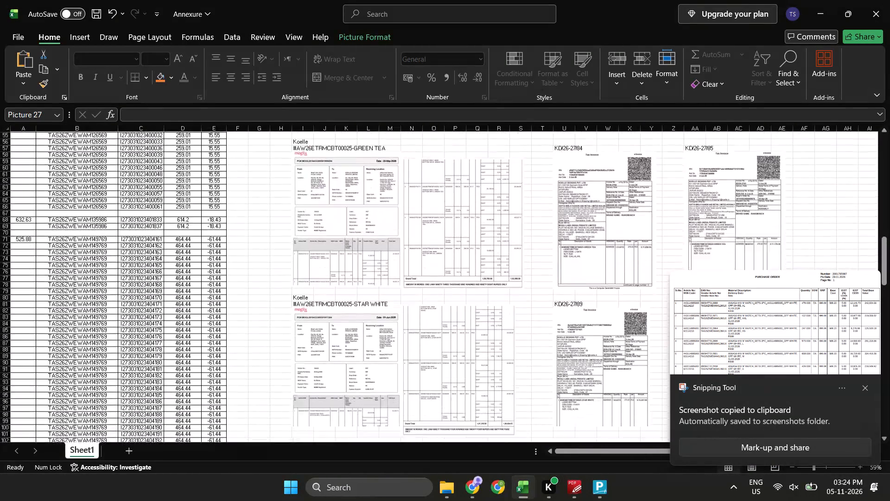
{"action": "scroll", "coordinate": [471, 330], "scroll_direction": "down", "scroll_amount": 2}
{"action": "left_click", "coordinate": [426, 302]}
{"action": "key", "text": "Left"}
{"action": "key", "text": "Up"}
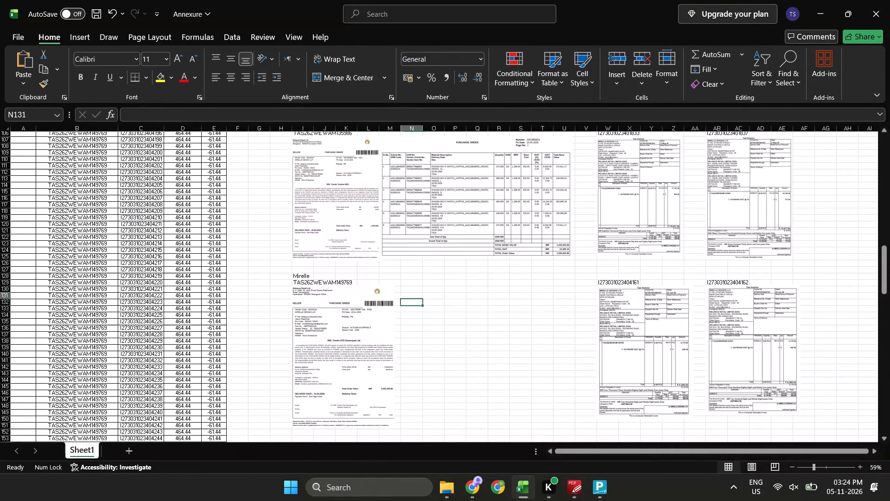
{"action": "key", "text": "Up"}
{"action": "key", "text": "ctrl+v"}
{"action": "scroll", "coordinate": [662, 347], "scroll_direction": "down", "scroll_amount": 1}
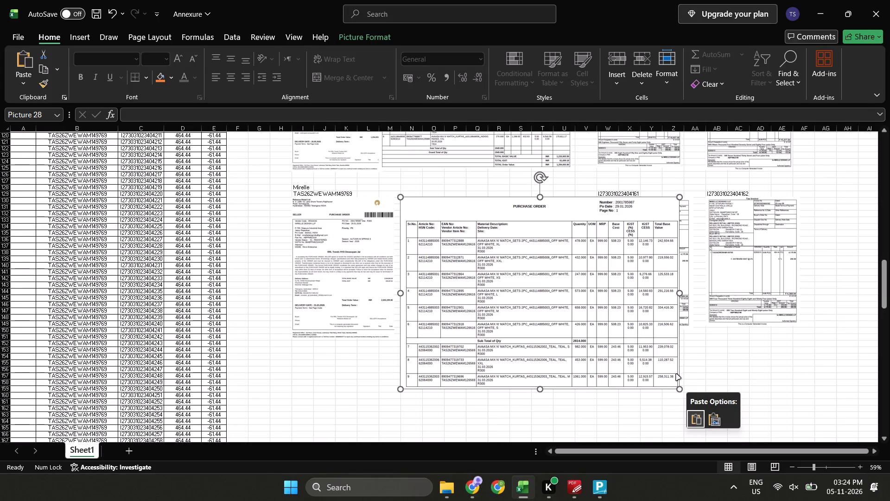
{"action": "left_click", "coordinate": [680, 388]}
{"action": "left_click_drag", "start_coordinate": [680, 388], "coordinate": [523, 321]}
{"action": "left_click_drag", "start_coordinate": [495, 290], "coordinate": [489, 289]}
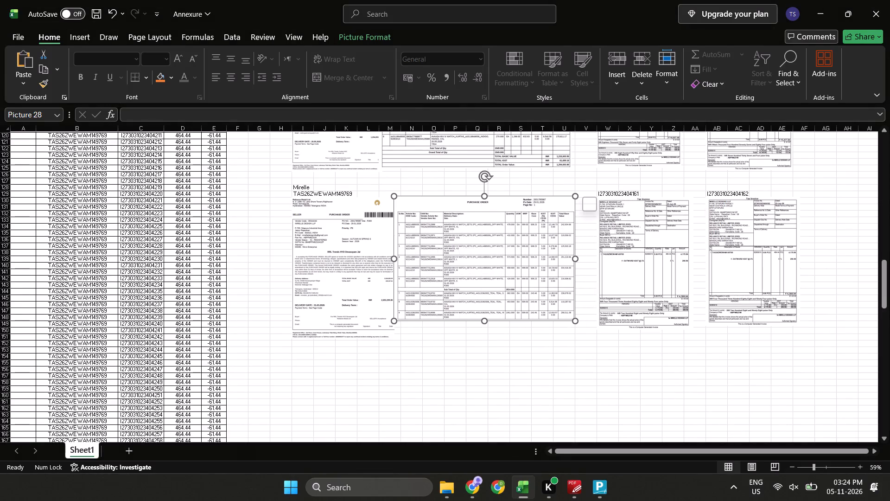
{"action": "double_click", "coordinate": [514, 349]}
Examine the pasted purchase order images under TAS26ZWEWAM149769 at a larger size.
{"action": "scroll", "coordinate": [514, 349], "scroll_direction": "up", "scroll_amount": 9, "text": "ctrl"}
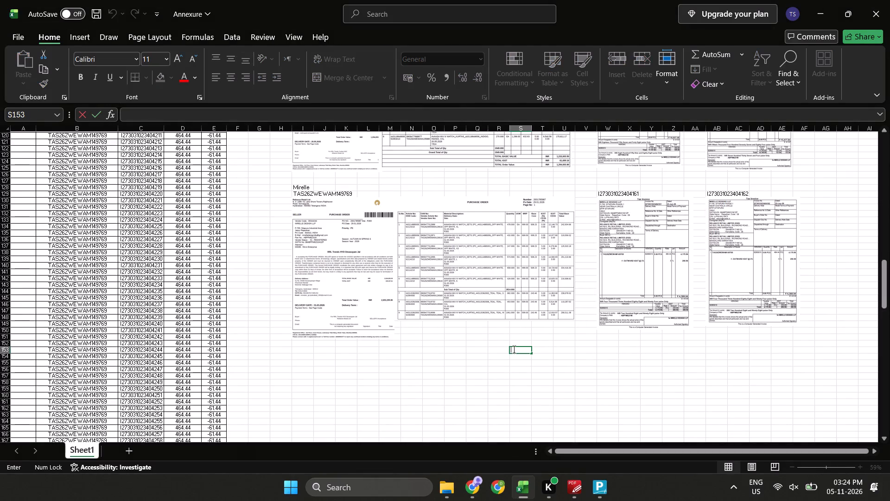
{"action": "left_click", "coordinate": [498, 333]}
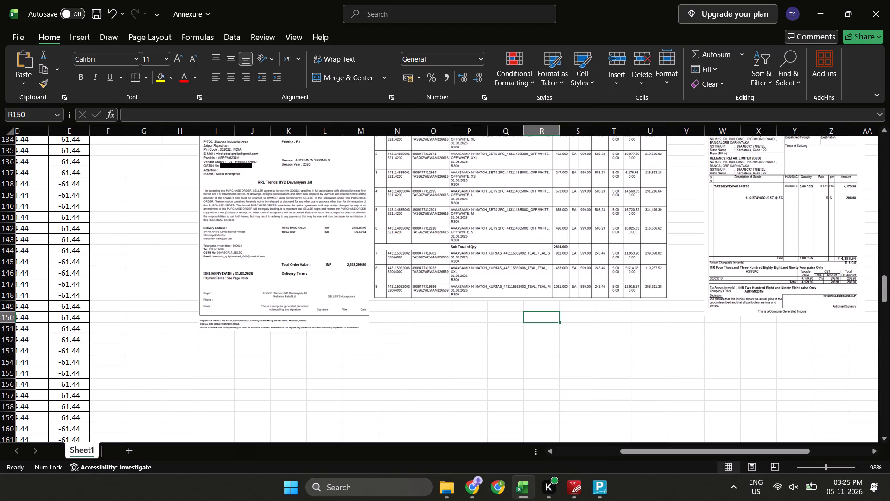
{"action": "key", "text": "Up"}
{"action": "key", "text": "Left"}
{"action": "key", "text": "Right"}
{"action": "key", "text": "Right"}
{"action": "key", "text": "Right"}
{"action": "key", "text": "Down"}
{"action": "key", "text": "Right"}
{"action": "key", "text": "Up"}
{"action": "key", "text": "Left"}
{"action": "key", "text": "Down"}
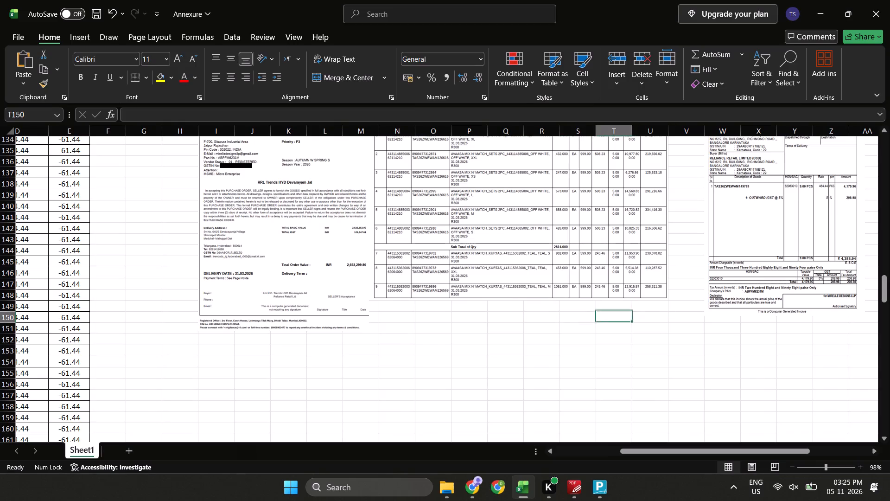
{"action": "key", "text": "Left"}
{"action": "key", "text": "Left"}
{"action": "scroll", "coordinate": [470, 369], "scroll_direction": "up", "scroll_amount": 2}
{"action": "scroll", "coordinate": [470, 369], "scroll_direction": "down", "scroll_amount": 1}
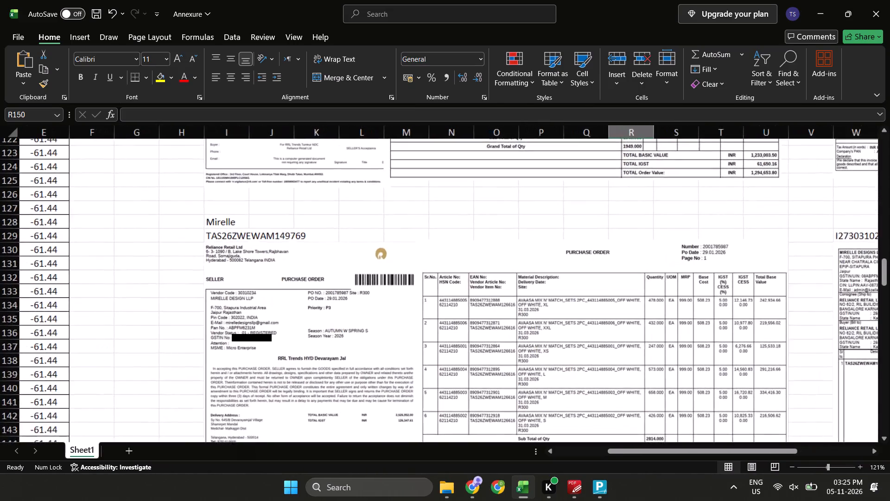
{"action": "key", "text": "alt+Tab"}
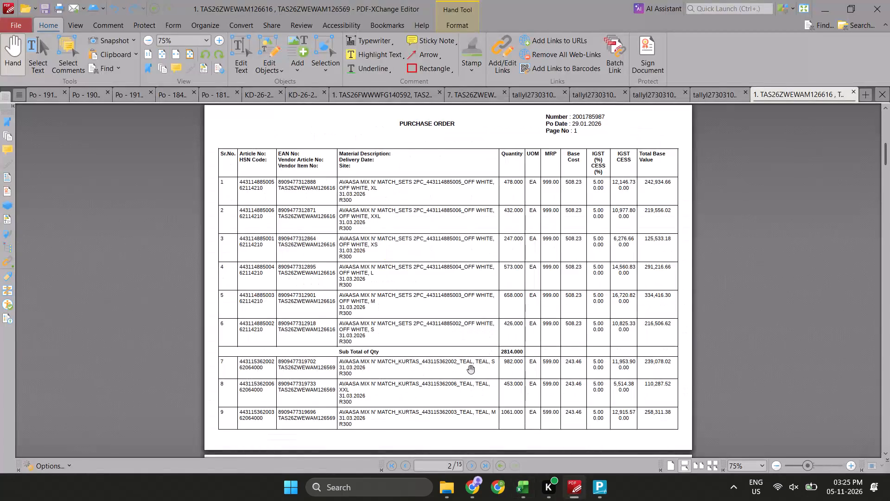
{"action": "scroll", "coordinate": [470, 369], "scroll_direction": "up", "scroll_amount": 3, "text": "ctrl"}
{"action": "scroll", "coordinate": [470, 369], "scroll_direction": "down", "scroll_amount": 1}
{"action": "key", "text": "alt+Tab"}
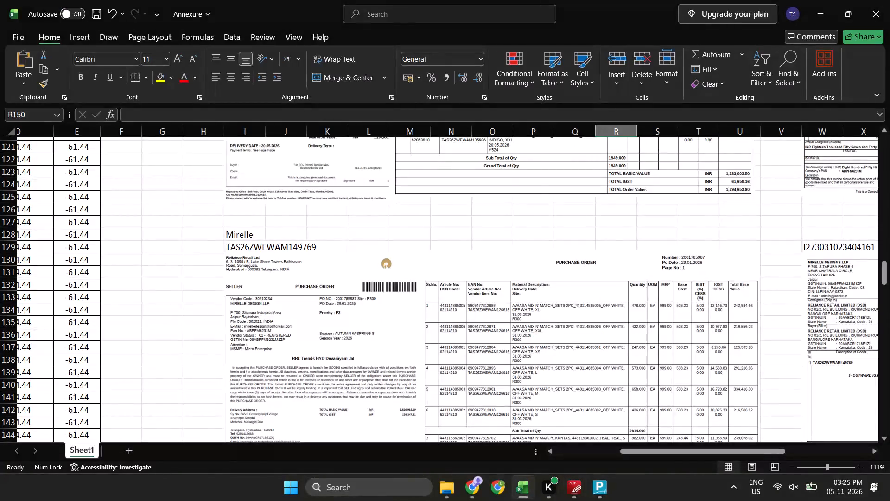
{"action": "key", "text": "alt+Tab"}
{"action": "key", "text": "alt+Tab"}
{"action": "key", "text": "alt+Tab"}
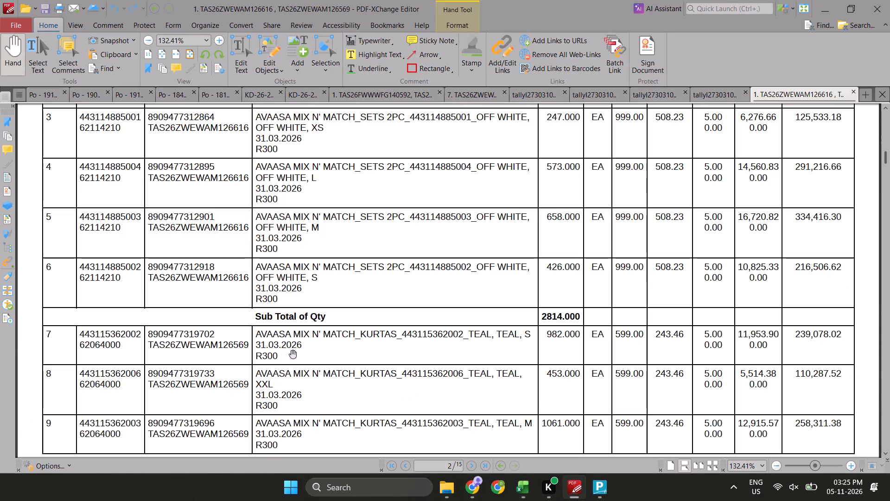
{"action": "key", "text": "alt+Tab"}
{"action": "key", "text": "alt+Tab"}
{"action": "scroll", "coordinate": [259, 363], "scroll_direction": "down", "scroll_amount": 3, "text": "ctrl"}
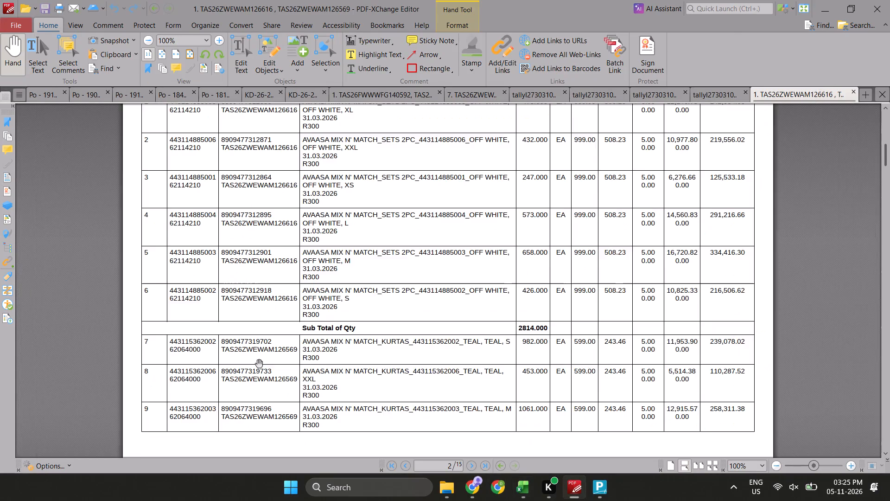
{"action": "scroll", "coordinate": [259, 363], "scroll_direction": "down", "scroll_amount": 1}
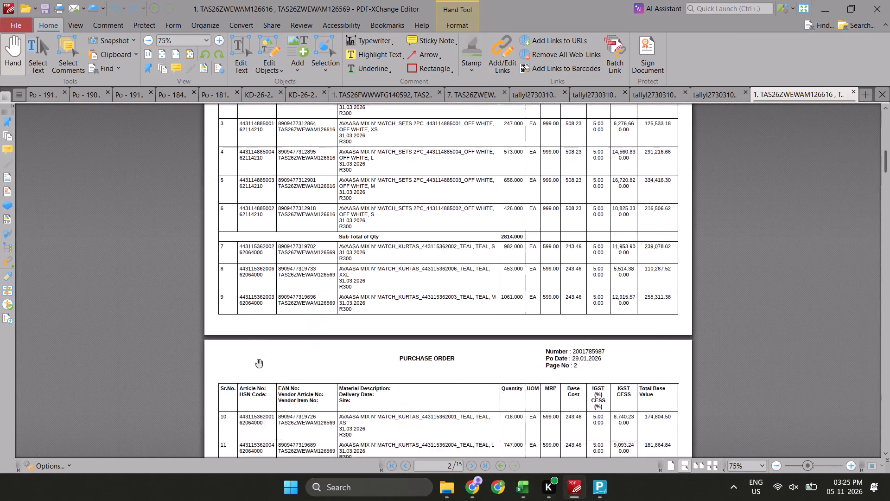
{"action": "scroll", "coordinate": [259, 363], "scroll_direction": "down", "scroll_amount": 2}
{"action": "scroll", "coordinate": [259, 363], "scroll_direction": "up", "scroll_amount": 2}
{"action": "key", "text": "alt+Tab"}
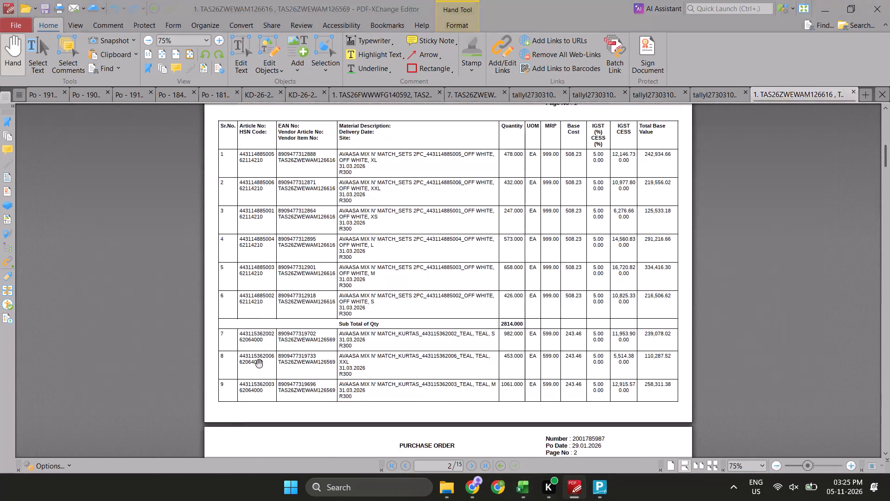
{"action": "key", "text": "alt+Tab"}
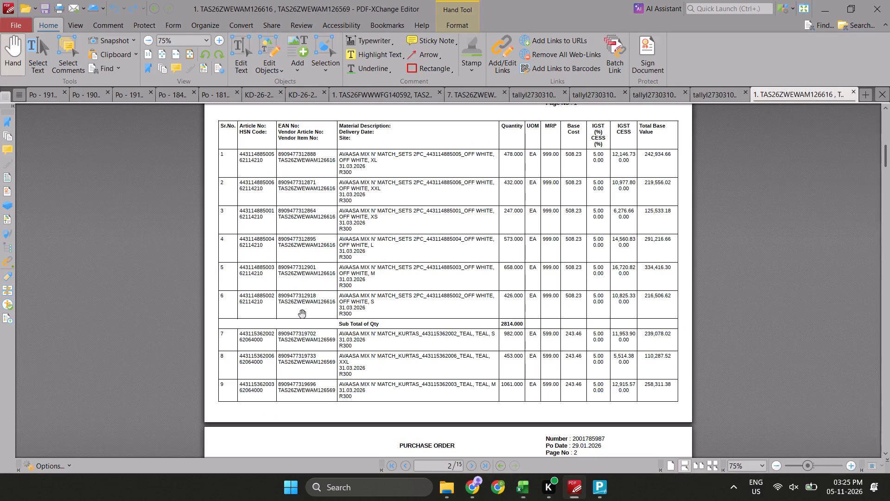
{"action": "scroll", "coordinate": [311, 304], "scroll_direction": "up", "scroll_amount": 2}
{"action": "scroll", "coordinate": [311, 304], "scroll_direction": "down", "scroll_amount": 2}
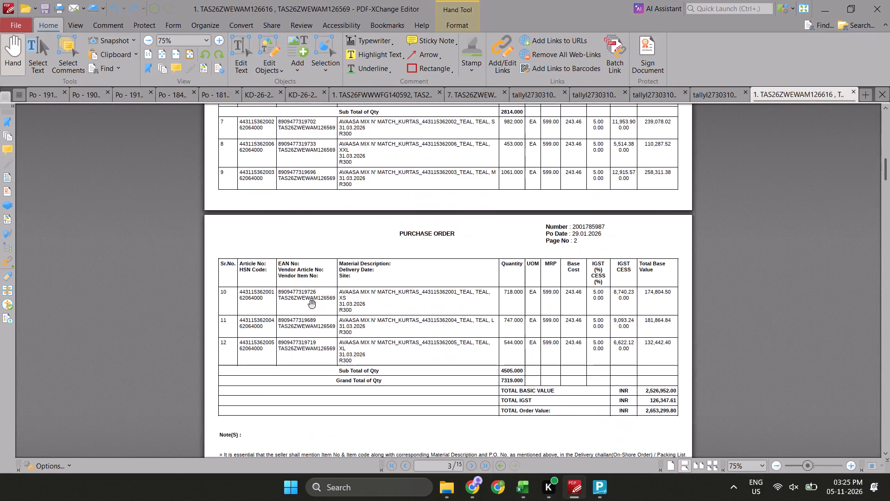
{"action": "scroll", "coordinate": [311, 304], "scroll_direction": "up", "scroll_amount": 2, "text": "ctrl"}
{"action": "scroll", "coordinate": [311, 304], "scroll_direction": "up", "scroll_amount": 1}
Delete both purchase order images under TAS26ZWEWAM149769 in the Annexure workbook and select cell I130.
{"action": "key", "text": "alt+Tab"}
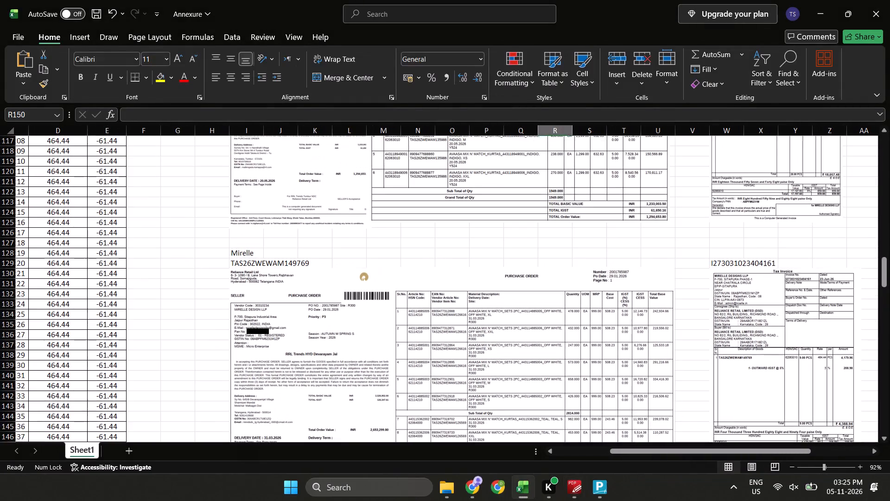
{"action": "left_click", "coordinate": [300, 321]}
{"action": "key", "text": "Delete"}
{"action": "left_click", "coordinate": [501, 359]}
{"action": "key", "text": "Delete"}
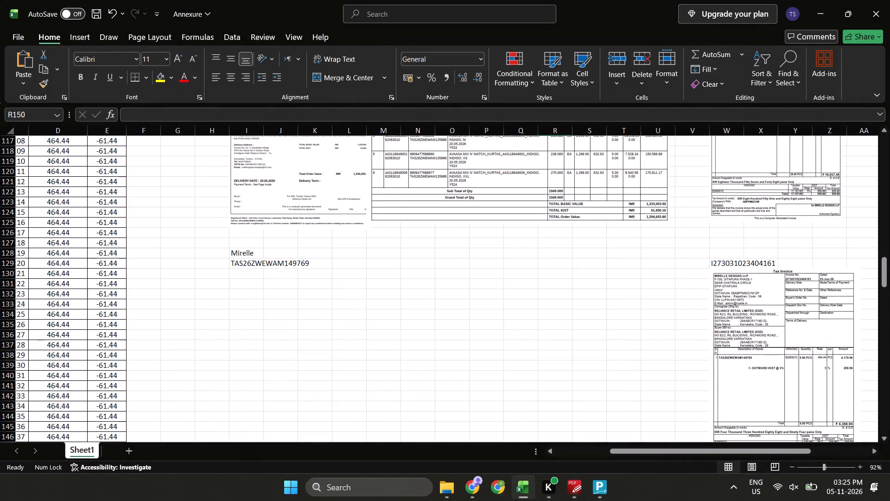
{"action": "left_click", "coordinate": [254, 268]}
{"action": "key", "text": "Down"}
Open the PDF "13. TAS26ZWEWAM149773, TAS26ZWEWAM149769, TAS26ZWEWAM149772" from the MD Buyer's PO folder.
{"action": "key", "text": "alt+Tab"}
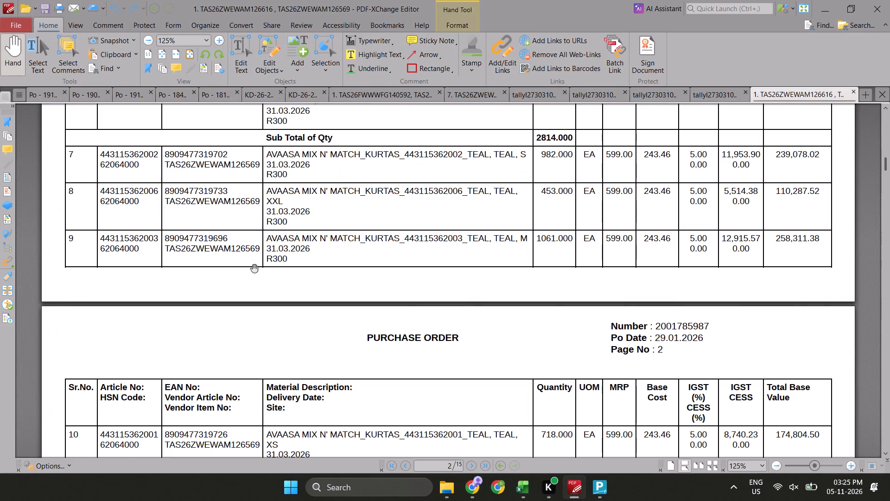
{"action": "key", "text": "alt+Tab"}
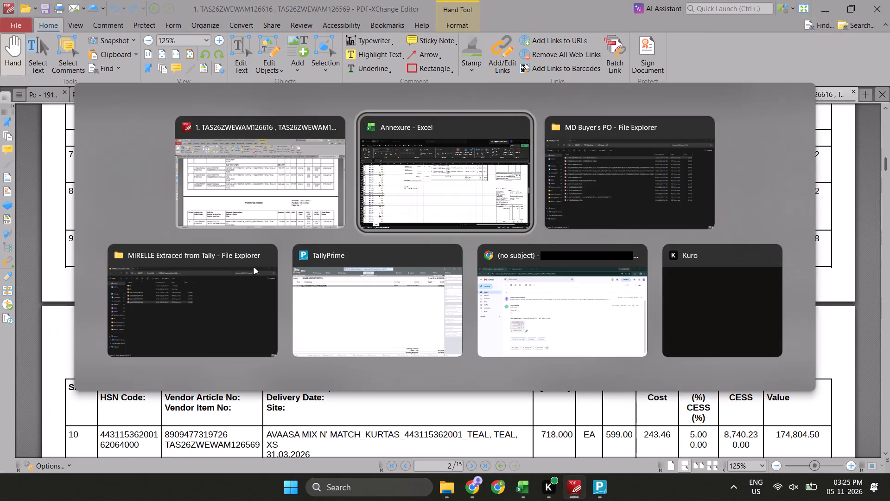
{"action": "key", "text": "alt+Tab"}
{"action": "key", "text": "Down"}
{"action": "key", "text": "Down"}
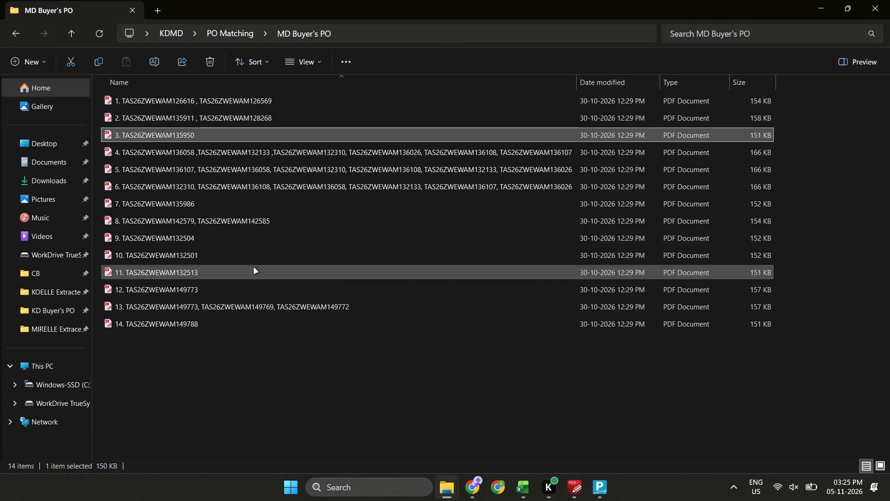
{"action": "key", "text": "Up"}
{"action": "key", "text": "Up"}
{"action": "key", "text": "Down"}
{"action": "key", "text": "Down"}
{"action": "key", "text": "Down"}
{"action": "key", "text": "Down"}
{"action": "key", "text": "Down"}
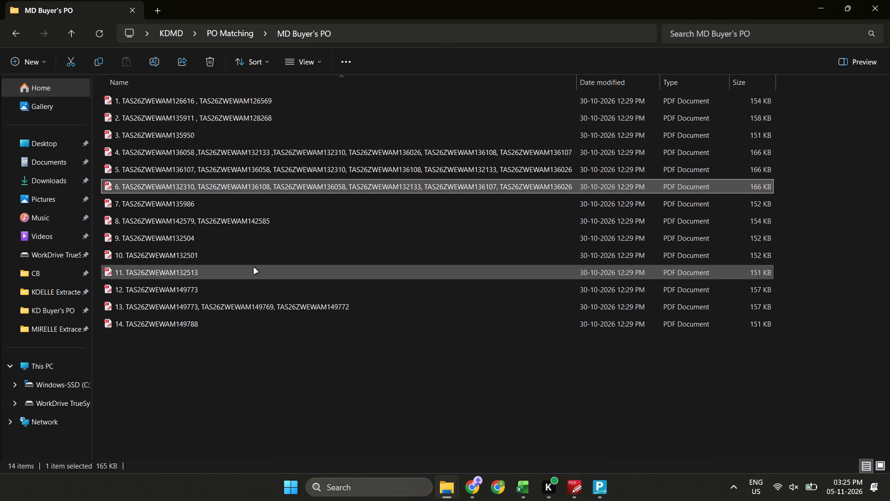
{"action": "key", "text": "Down"}
{"action": "key", "text": "Down"}
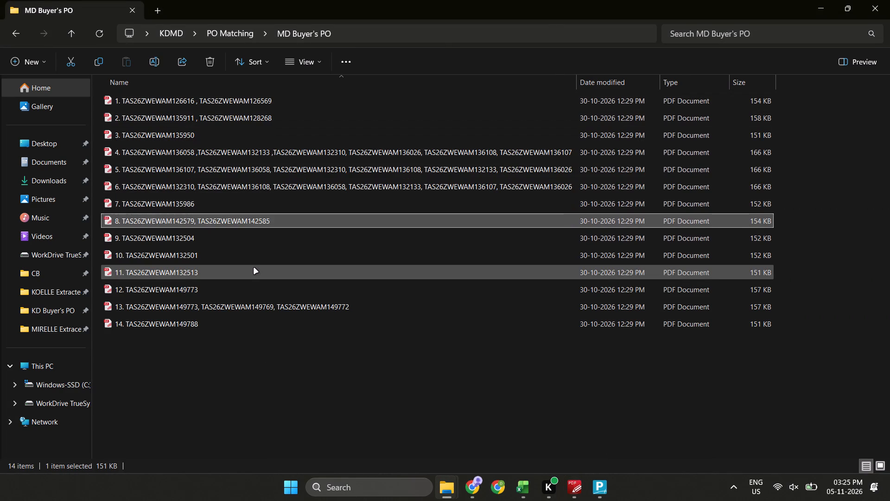
{"action": "key", "text": "Down"}
{"action": "key", "text": "Down"}
{"action": "key", "text": "Down"}
{"action": "key", "text": "Down"}
{"action": "key", "text": "Down"}
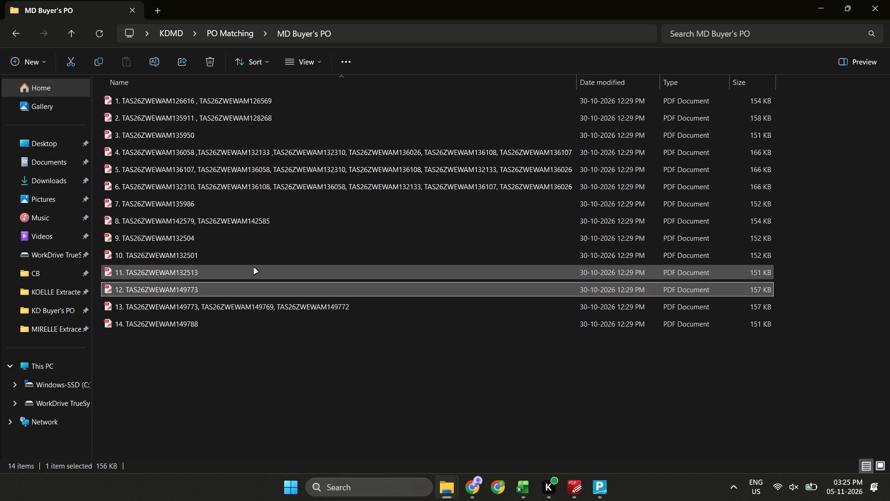
{"action": "key", "text": "Return"}
{"action": "scroll", "coordinate": [356, 348], "scroll_direction": "down", "scroll_amount": 2, "text": "ctrl"}
{"action": "scroll", "coordinate": [356, 348], "scroll_direction": "down", "scroll_amount": 1}
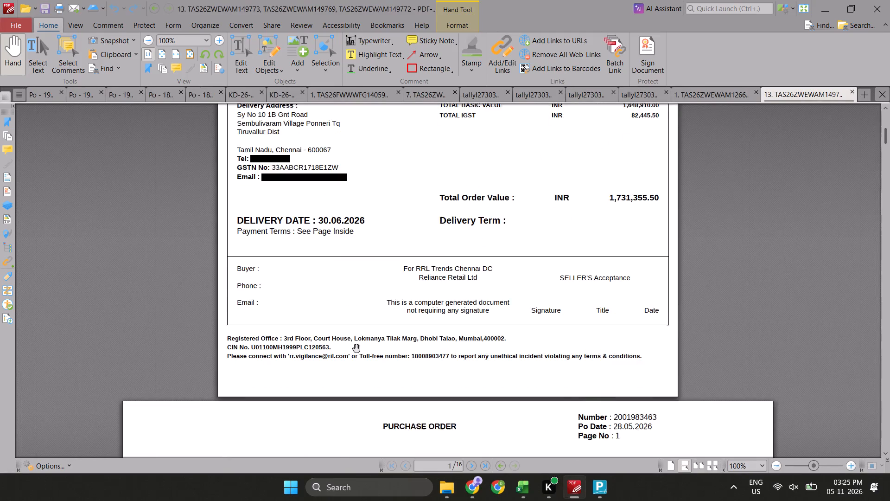
{"action": "scroll", "coordinate": [356, 348], "scroll_direction": "down", "scroll_amount": 3}
{"action": "right_click", "coordinate": [356, 348]}
{"action": "scroll", "coordinate": [356, 348], "scroll_direction": "up", "scroll_amount": 1, "text": "ctrl"}
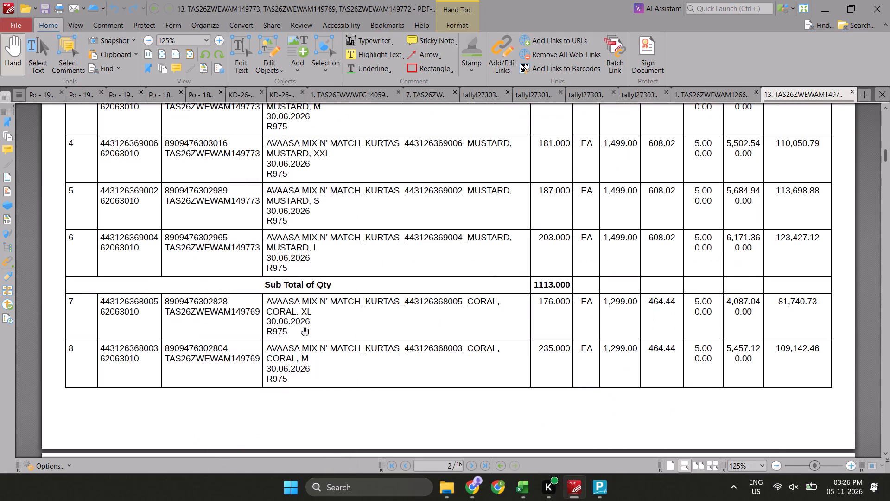
{"action": "left_click", "coordinate": [305, 331]}
{"action": "key", "text": "alt+Tab"}
{"action": "key", "text": "alt+Tab"}
{"action": "key", "text": "alt+Tab"}
{"action": "key", "text": "alt+Tab"}
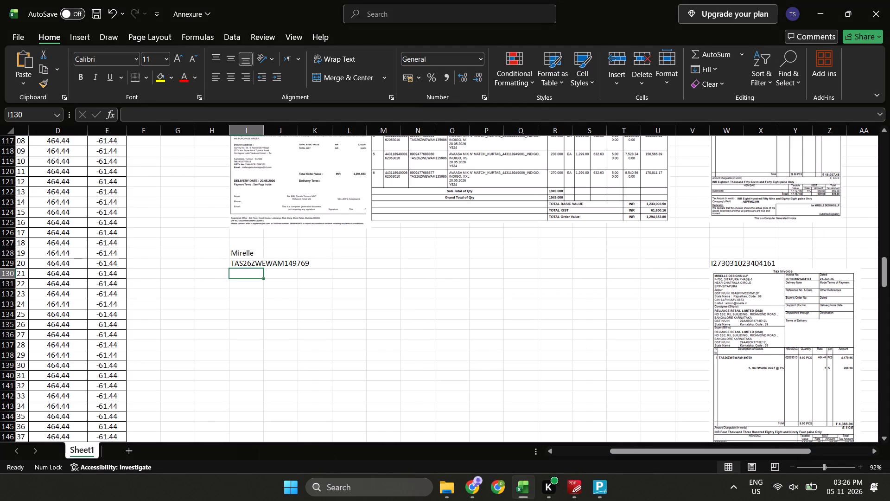
{"action": "key", "text": "Up"}
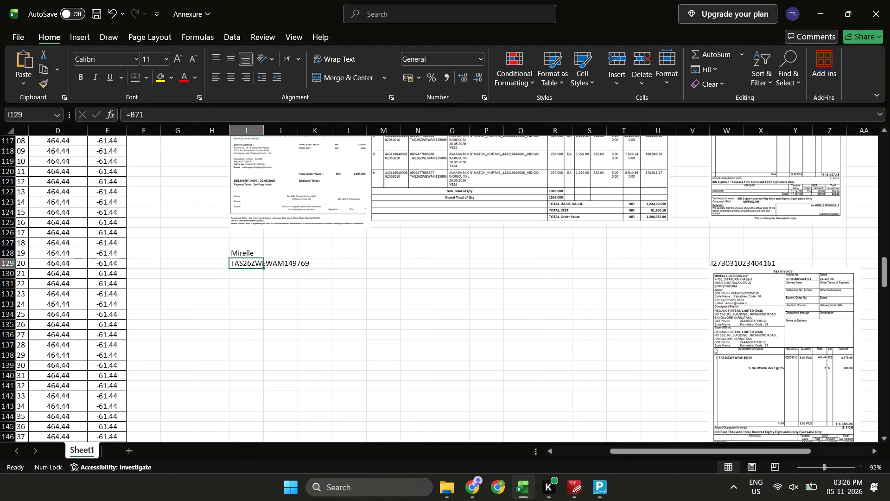
{"action": "scroll", "coordinate": [278, 328], "scroll_direction": "left", "scroll_amount": 2}
{"action": "scroll", "coordinate": [278, 328], "scroll_direction": "down", "scroll_amount": 1}
{"action": "scroll", "coordinate": [278, 328], "scroll_direction": "left", "scroll_amount": 2}
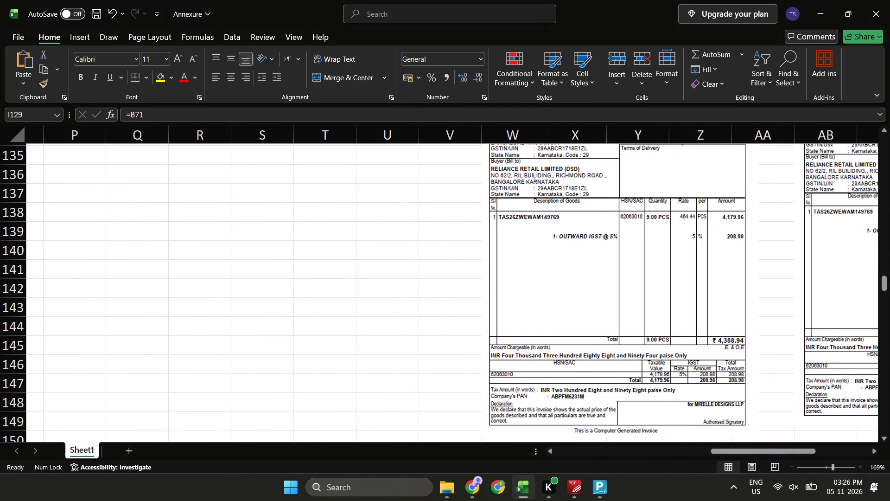
{"action": "scroll", "coordinate": [278, 328], "scroll_direction": "up", "scroll_amount": 3}
{"action": "scroll", "coordinate": [278, 328], "scroll_direction": "right", "scroll_amount": 1}
{"action": "scroll", "coordinate": [278, 328], "scroll_direction": "up", "scroll_amount": 1}
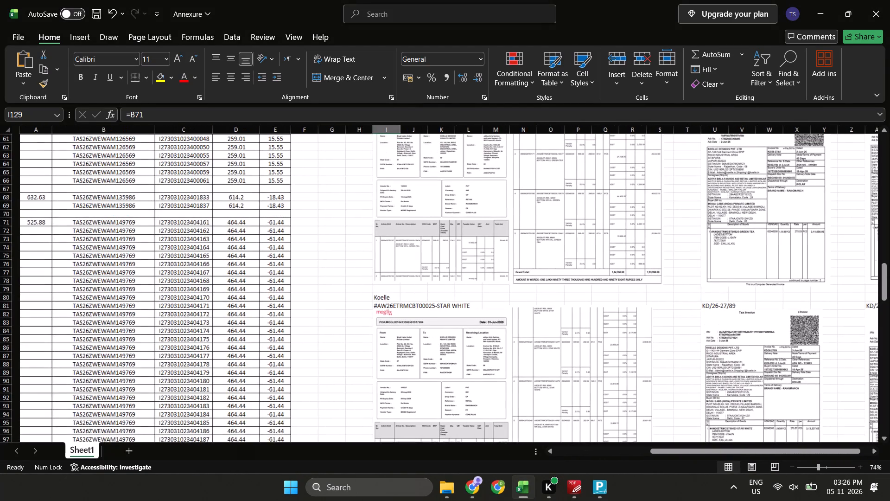
{"action": "scroll", "coordinate": [278, 328], "scroll_direction": "up", "scroll_amount": 1}
{"action": "scroll", "coordinate": [278, 328], "scroll_direction": "down", "scroll_amount": 4}
{"action": "key", "text": "alt+Tab"}
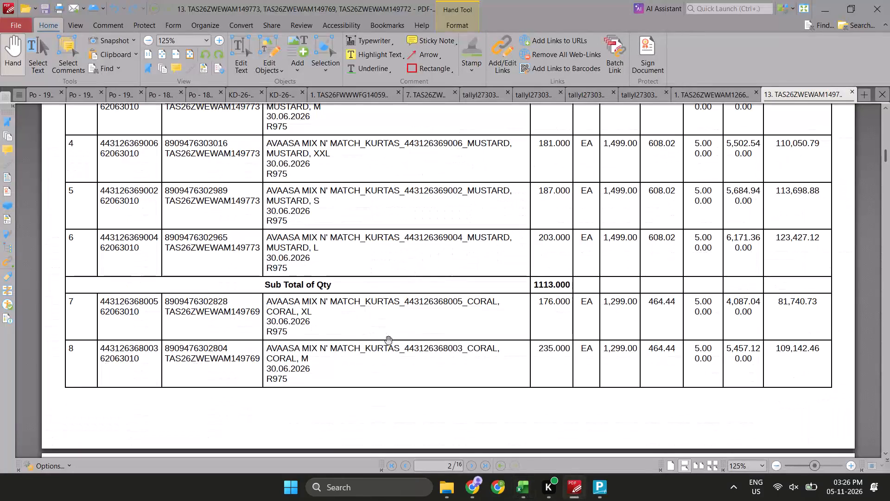
{"action": "key", "text": "alt+Tab"}
{"action": "scroll", "coordinate": [388, 340], "scroll_direction": "left", "scroll_amount": 1}
{"action": "scroll", "coordinate": [388, 340], "scroll_direction": "down", "scroll_amount": 1}
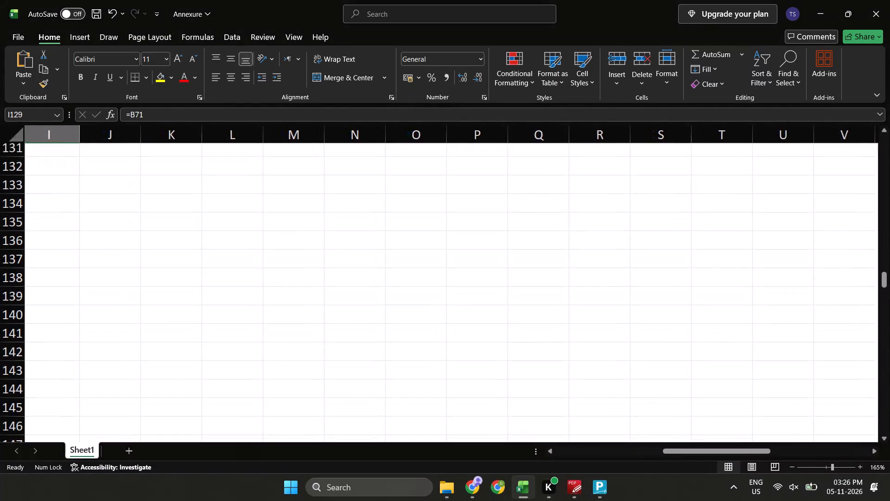
{"action": "key", "text": "alt+Tab"}
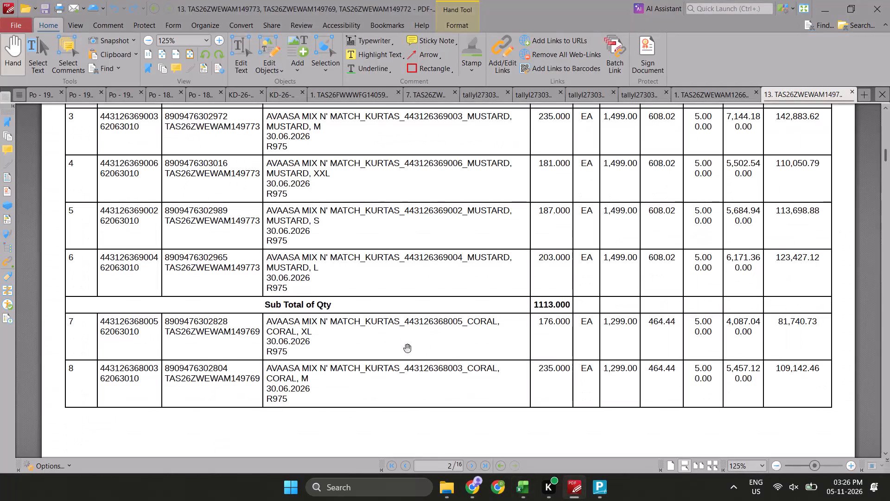
{"action": "scroll", "coordinate": [401, 346], "scroll_direction": "down", "scroll_amount": 1}
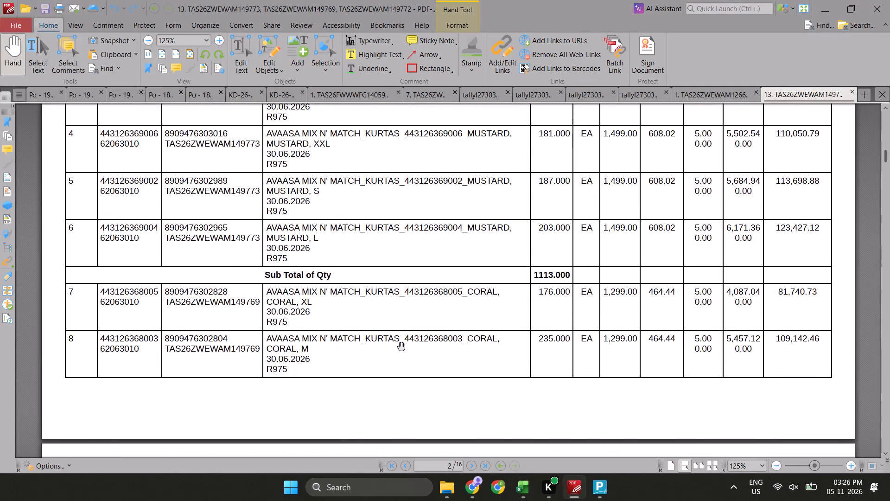
{"action": "scroll", "coordinate": [401, 346], "scroll_direction": "down", "scroll_amount": 1}
{"action": "key", "text": "alt+Tab"}
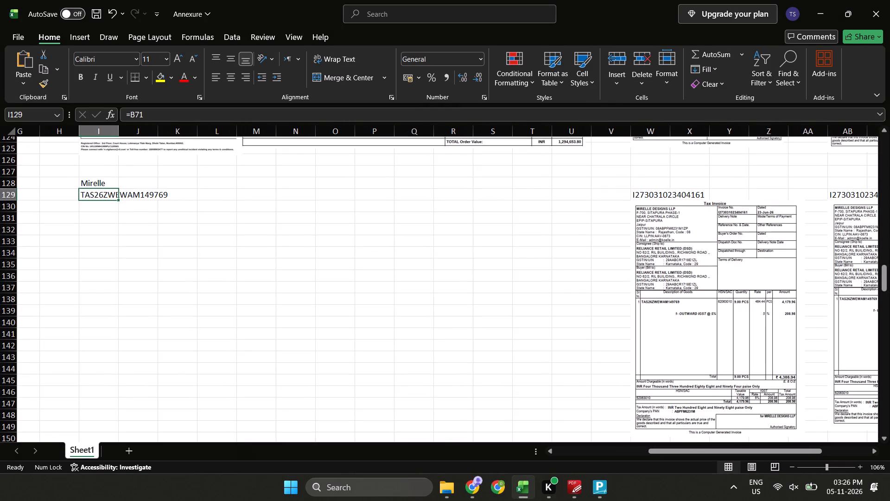
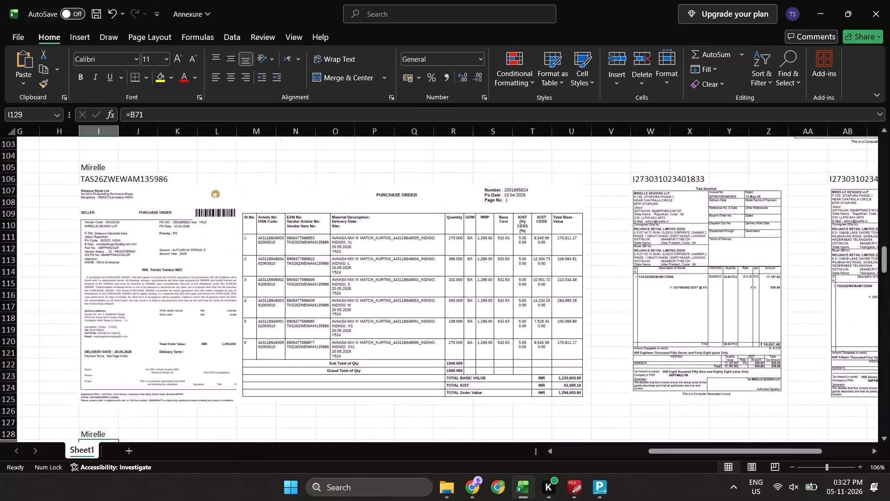
Compare the base cost in the TAS26ZWEWAM135986 purchase order image with the rates in the source row its label in I106 references.
{"action": "scroll", "coordinate": [473, 338], "scroll_direction": "right", "scroll_amount": 2}
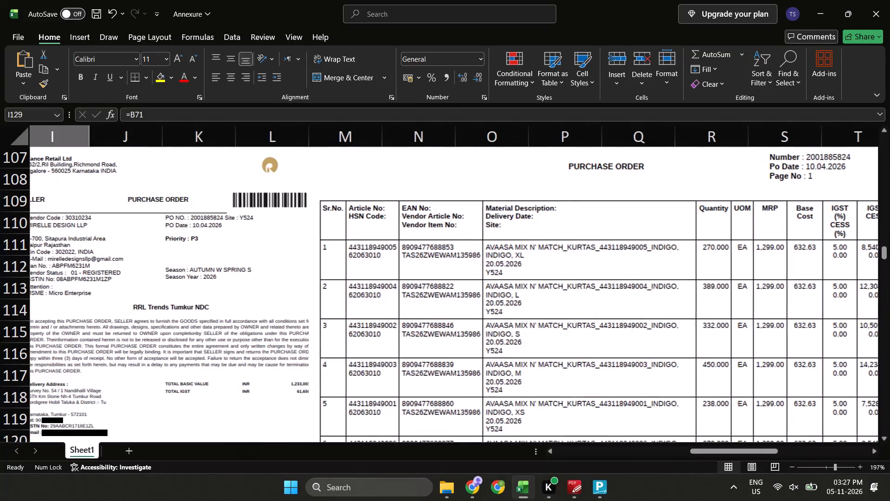
{"action": "scroll", "coordinate": [473, 338], "scroll_direction": "right", "scroll_amount": 1}
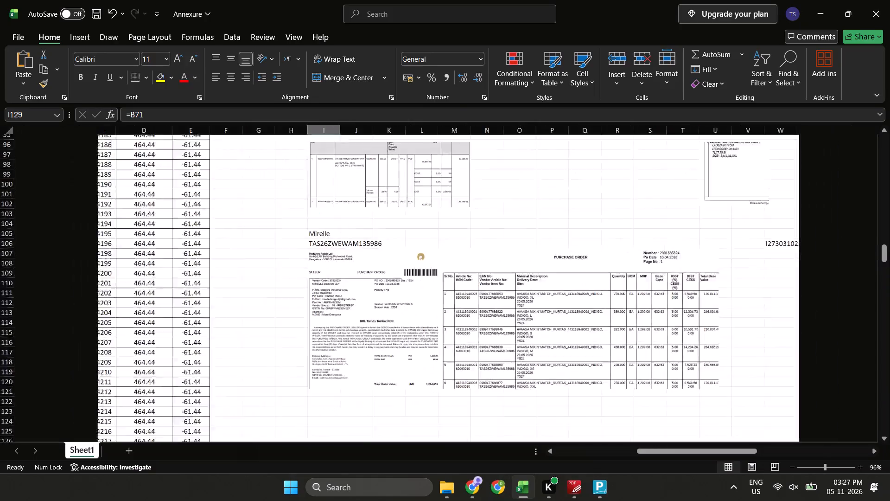
{"action": "scroll", "coordinate": [502, 372], "scroll_direction": "left", "scroll_amount": 1}
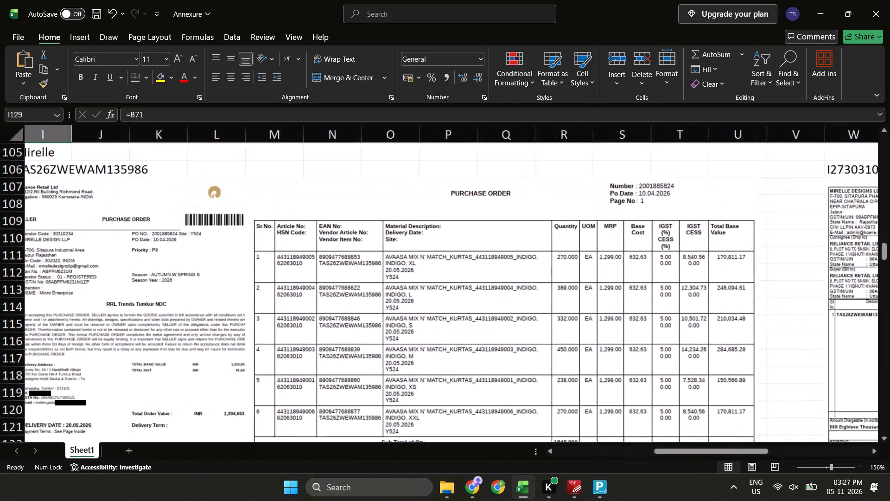
{"action": "scroll", "coordinate": [502, 372], "scroll_direction": "left", "scroll_amount": 1}
{"action": "scroll", "coordinate": [502, 372], "scroll_direction": "right", "scroll_amount": 2}
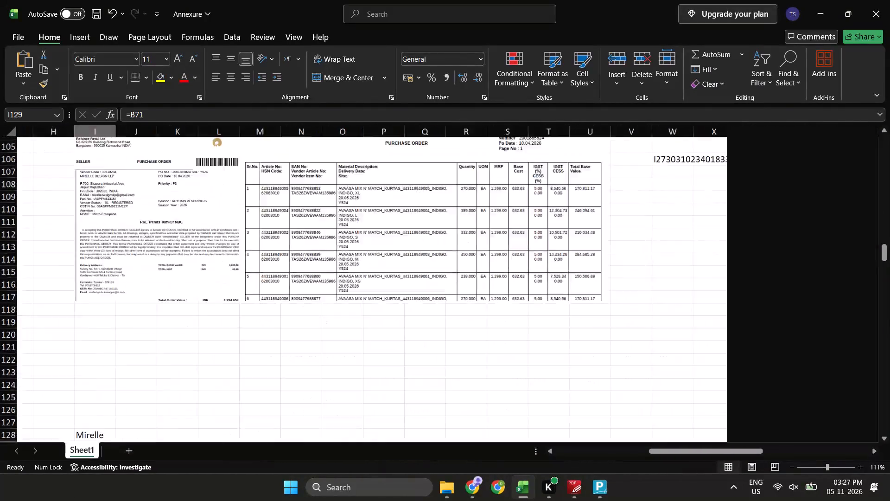
{"action": "left_click", "coordinate": [213, 226]}
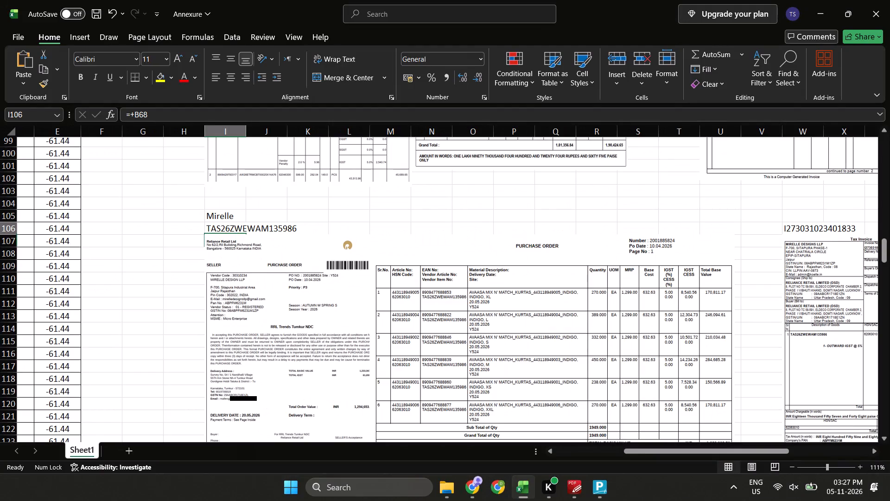
{"action": "key", "text": "ctrl+bracketleft"}
{"action": "scroll", "coordinate": [213, 226], "scroll_direction": "right", "scroll_amount": 1}
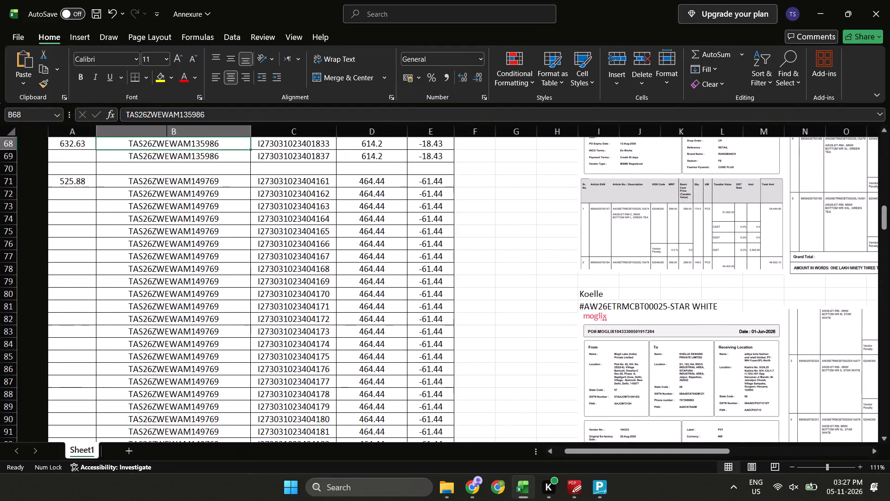
{"action": "scroll", "coordinate": [213, 226], "scroll_direction": "right", "scroll_amount": 1}
{"action": "scroll", "coordinate": [213, 226], "scroll_direction": "left", "scroll_amount": 1}
{"action": "scroll", "coordinate": [213, 226], "scroll_direction": "down", "scroll_amount": 1}
{"action": "scroll", "coordinate": [213, 226], "scroll_direction": "left", "scroll_amount": 1}
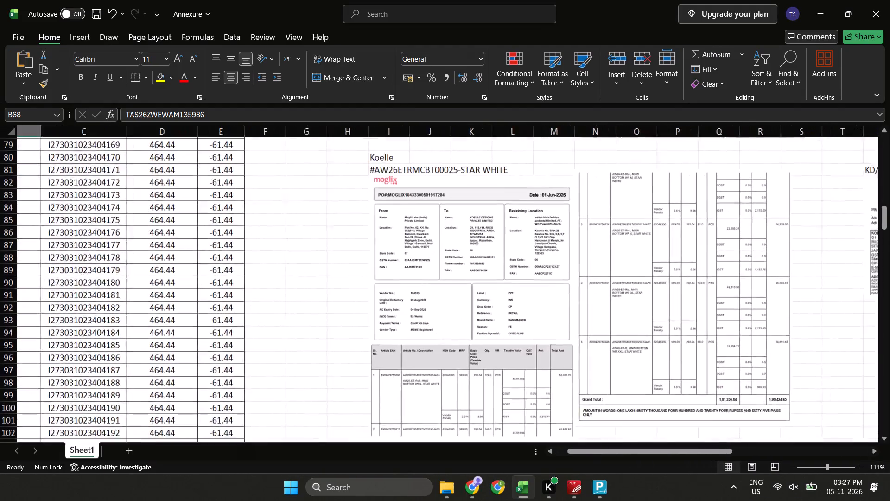
{"action": "scroll", "coordinate": [213, 226], "scroll_direction": "left", "scroll_amount": 1}
{"action": "scroll", "coordinate": [213, 226], "scroll_direction": "down", "scroll_amount": 3}
{"action": "scroll", "coordinate": [213, 226], "scroll_direction": "up", "scroll_amount": 1}
{"action": "scroll", "coordinate": [213, 226], "scroll_direction": "down", "scroll_amount": 1}
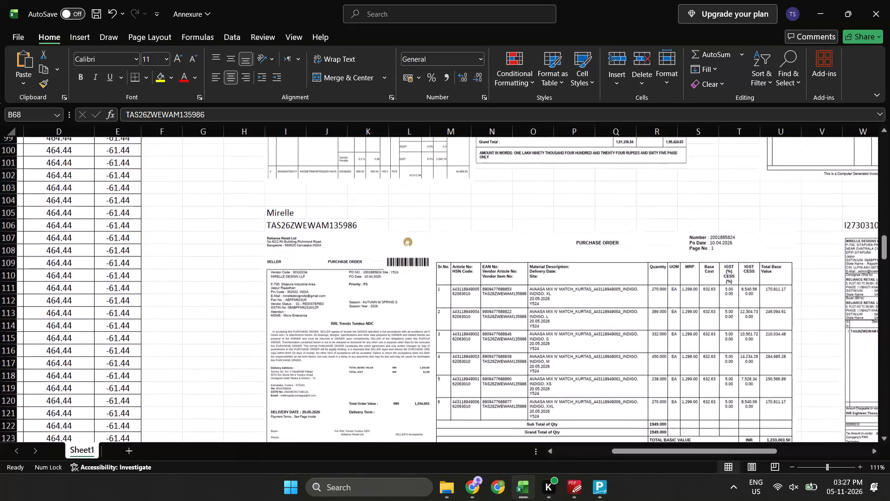
{"action": "scroll", "coordinate": [213, 226], "scroll_direction": "down", "scroll_amount": 1}
{"action": "scroll", "coordinate": [450, 235], "scroll_direction": "left", "scroll_amount": 1}
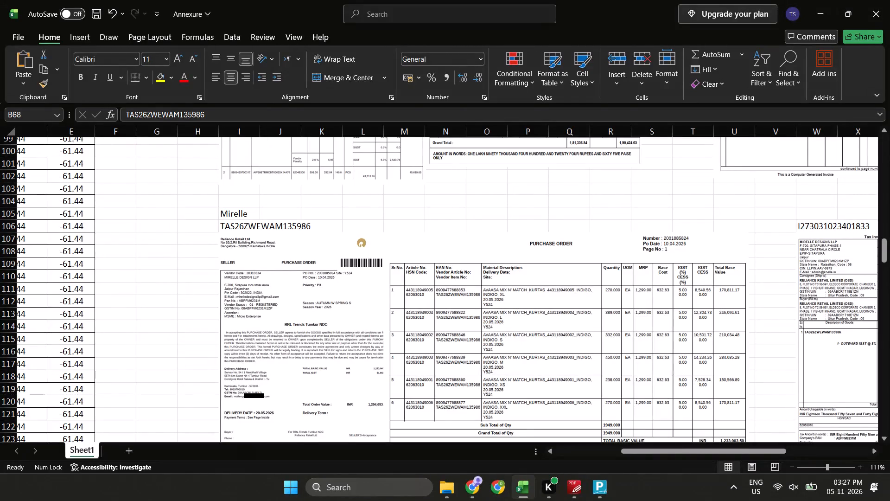
{"action": "left_click", "coordinate": [311, 215]}
{"action": "key", "text": "Down"}
{"action": "key", "text": "Left"}
{"action": "key", "text": "Left"}
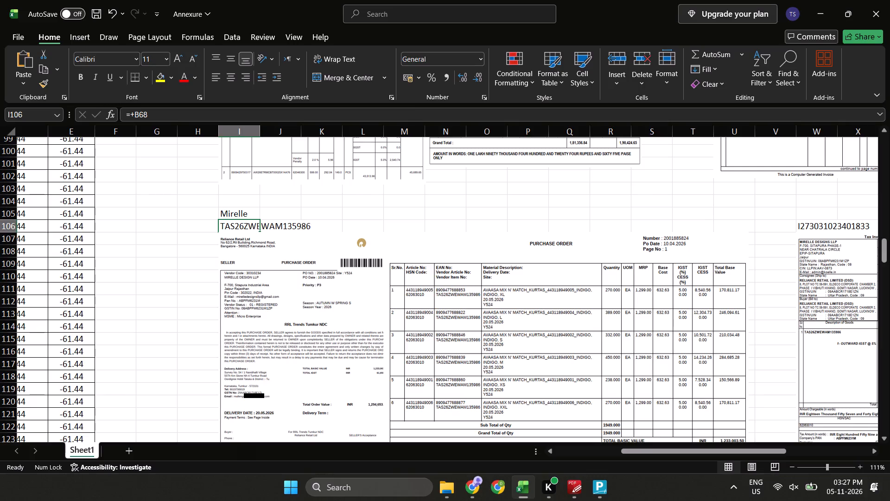
{"action": "scroll", "coordinate": [403, 299], "scroll_direction": "down", "scroll_amount": 1}
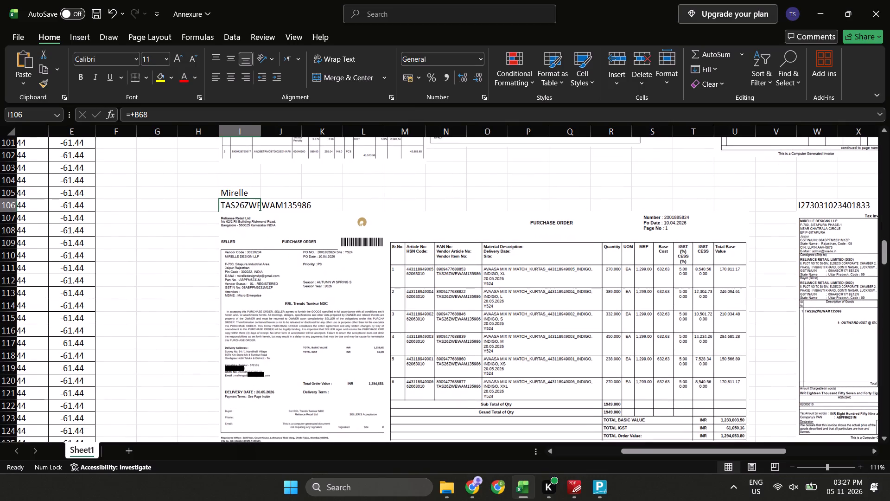
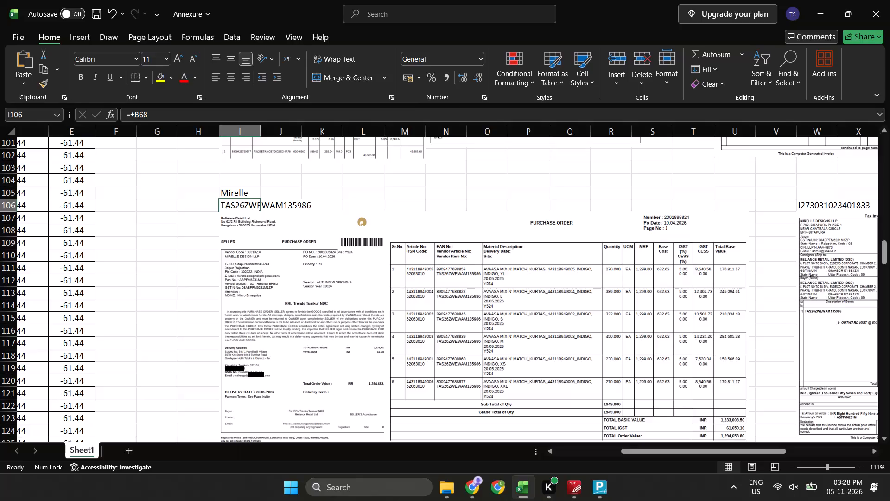
{"action": "scroll", "coordinate": [369, 286], "scroll_direction": "down", "scroll_amount": 2}
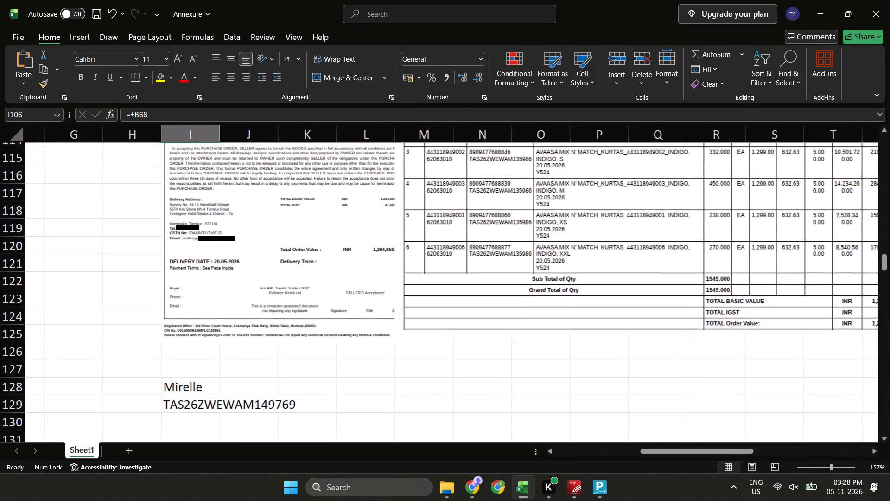
{"action": "scroll", "coordinate": [413, 331], "scroll_direction": "left", "scroll_amount": 1}
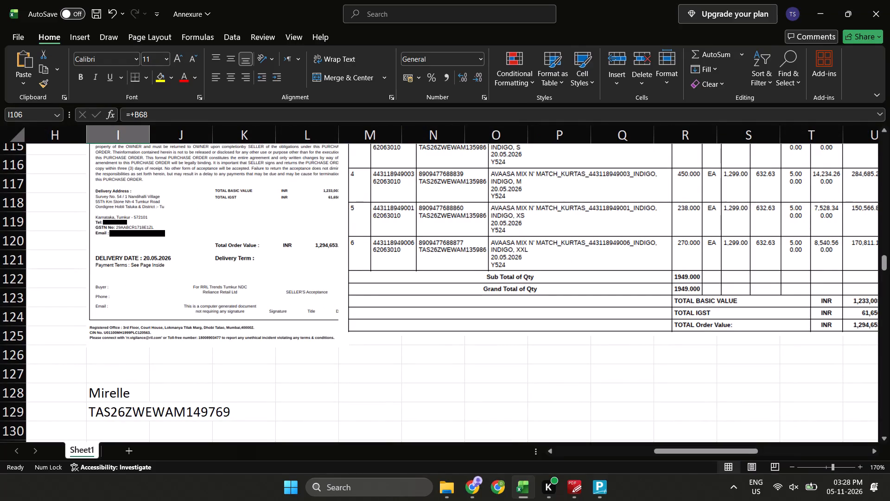
{"action": "scroll", "coordinate": [454, 362], "scroll_direction": "left", "scroll_amount": 1}
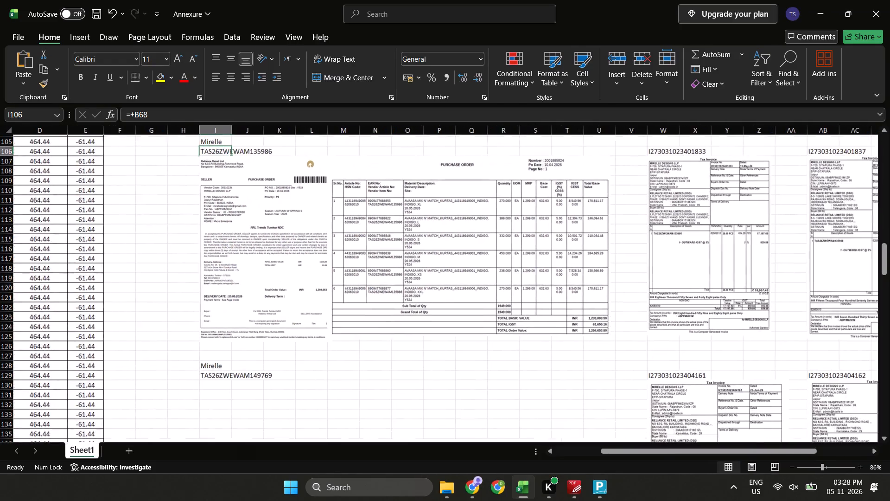
{"action": "scroll", "coordinate": [454, 362], "scroll_direction": "left", "scroll_amount": 2}
{"action": "scroll", "coordinate": [454, 362], "scroll_direction": "right", "scroll_amount": 2}
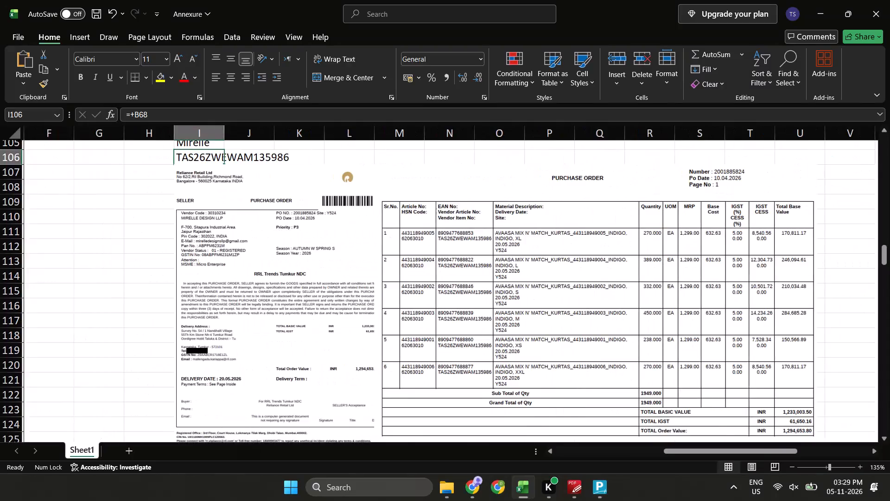
{"action": "scroll", "coordinate": [454, 362], "scroll_direction": "left", "scroll_amount": 4}
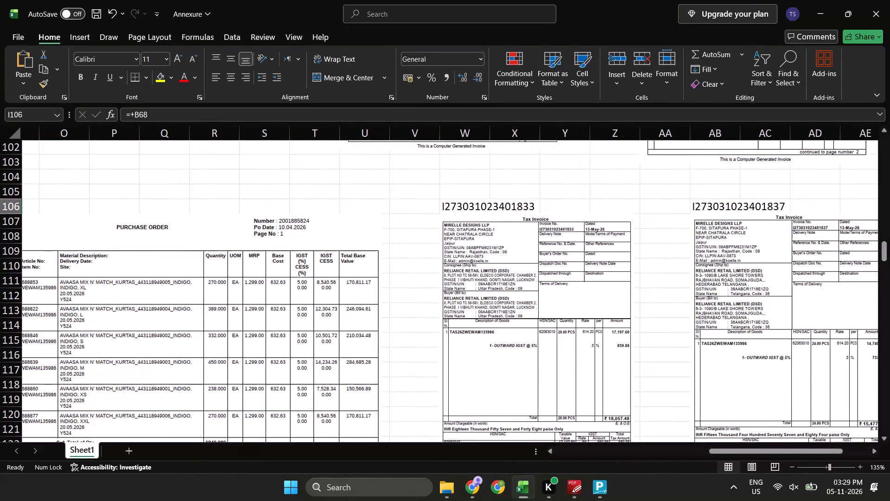
{"action": "scroll", "coordinate": [534, 320], "scroll_direction": "down", "scroll_amount": 1}
{"action": "scroll", "coordinate": [534, 320], "scroll_direction": "up", "scroll_amount": 1}
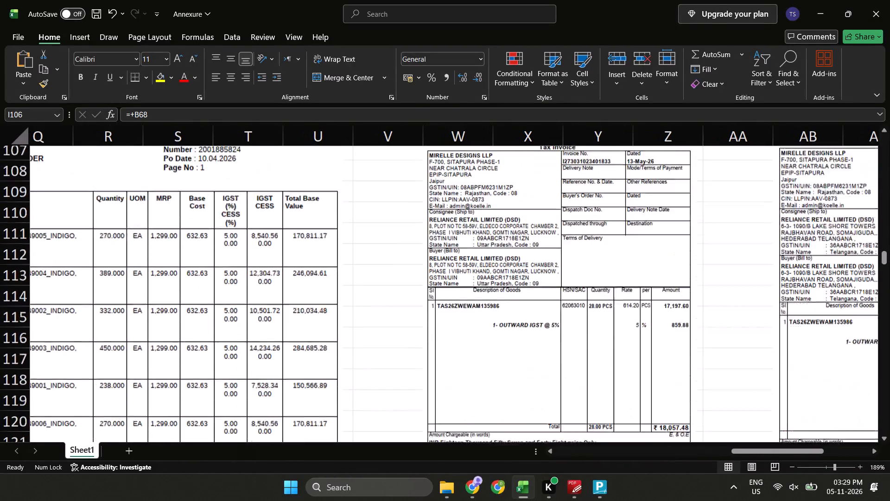
{"action": "scroll", "coordinate": [534, 320], "scroll_direction": "up", "scroll_amount": 1}
Trace the invoice label in W106 to its source cell and check that row's rates.
{"action": "left_click", "coordinate": [439, 231]}
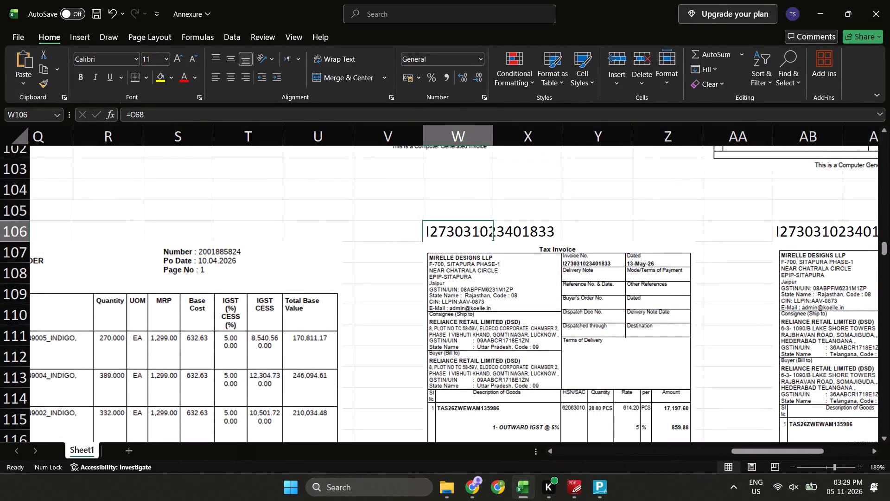
{"action": "key", "text": "ctrl+bracketleft"}
{"action": "scroll", "coordinate": [439, 231], "scroll_direction": "right", "scroll_amount": 1}
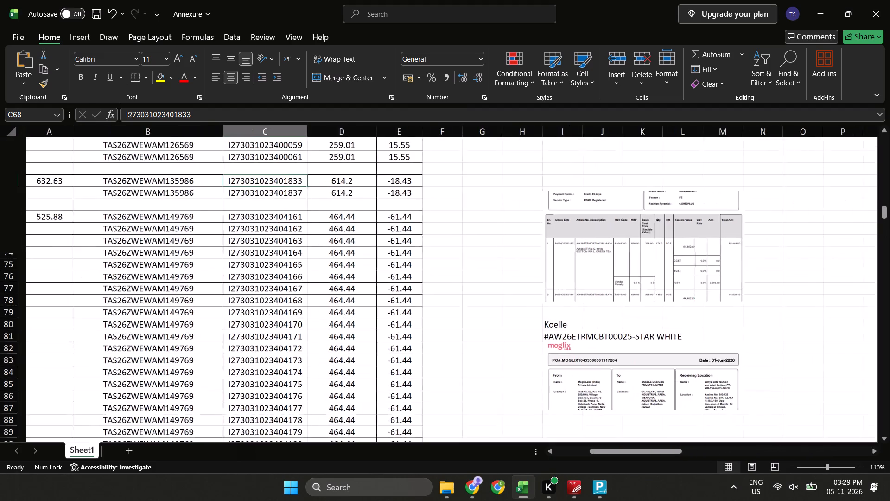
Go to the Mirelle TAS26ZWEWAM149769 block and trace its label in I129 to the source row to check the rates there.
{"action": "scroll", "coordinate": [439, 231], "scroll_direction": "down", "scroll_amount": 4}
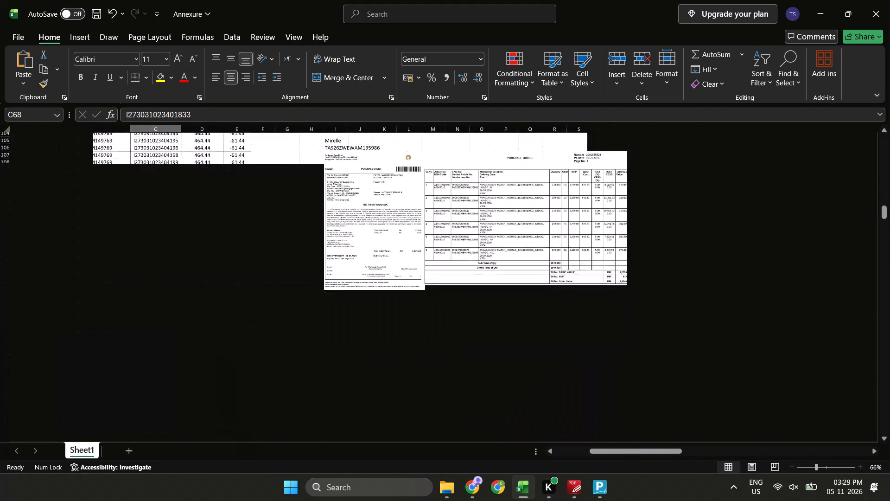
{"action": "scroll", "coordinate": [439, 231], "scroll_direction": "down", "scroll_amount": 1}
{"action": "left_click", "coordinate": [362, 225]}
{"action": "key", "text": "Up"}
{"action": "key", "text": "Down"}
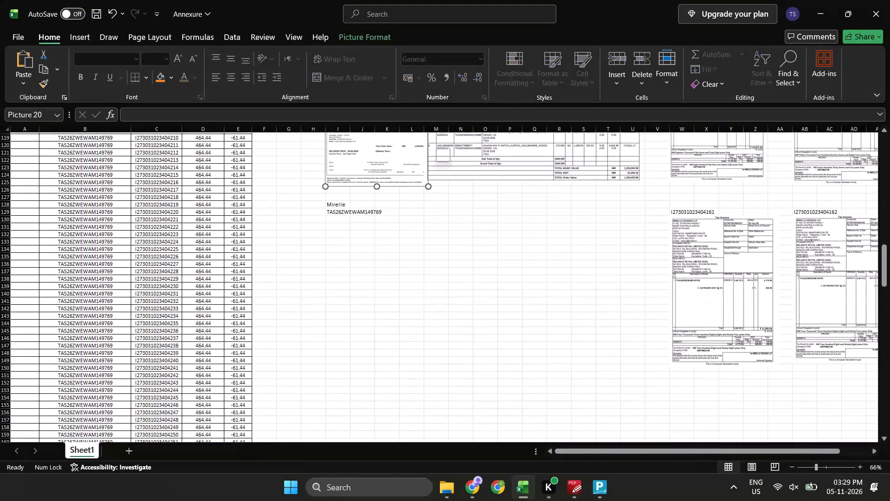
{"action": "left_click", "coordinate": [331, 211]}
{"action": "left_click", "coordinate": [364, 233]}
{"action": "key", "text": "Escape"}
{"action": "key", "text": "Escape"}
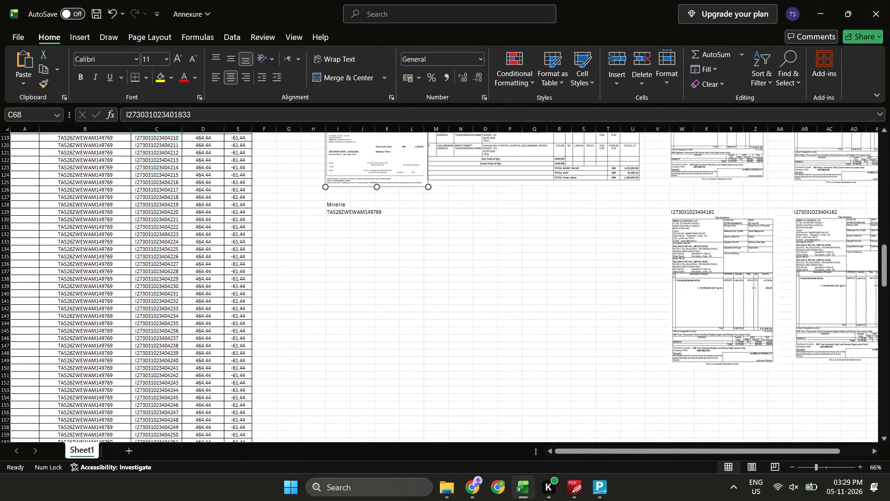
{"action": "key", "text": "Escape"}
{"action": "left_click", "coordinate": [337, 214]}
{"action": "key", "text": "Escape"}
{"action": "key", "text": "Escape"}
{"action": "left_click", "coordinate": [351, 253]}
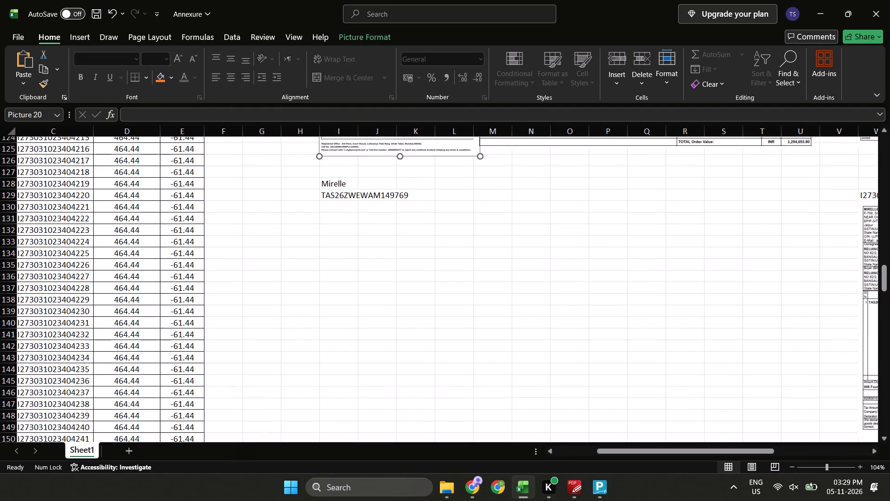
{"action": "left_click", "coordinate": [390, 327]}
{"action": "left_click", "coordinate": [335, 199]}
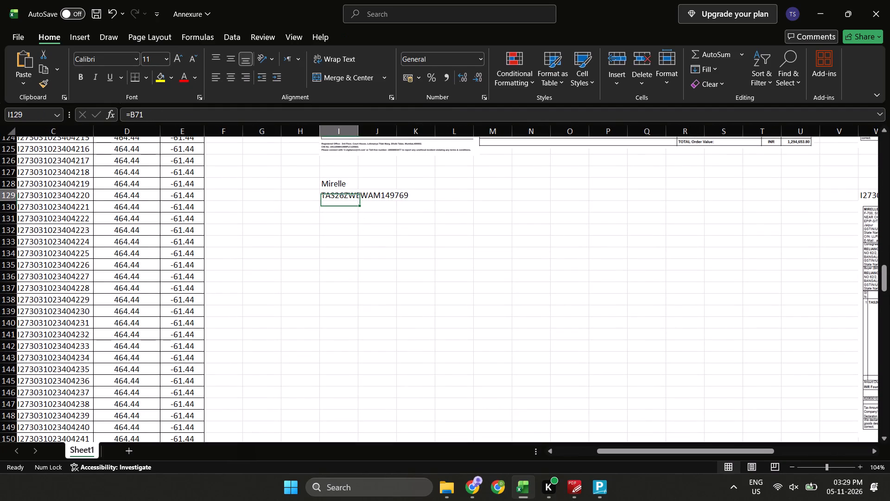
{"action": "key", "text": "ctrl+bracketleft"}
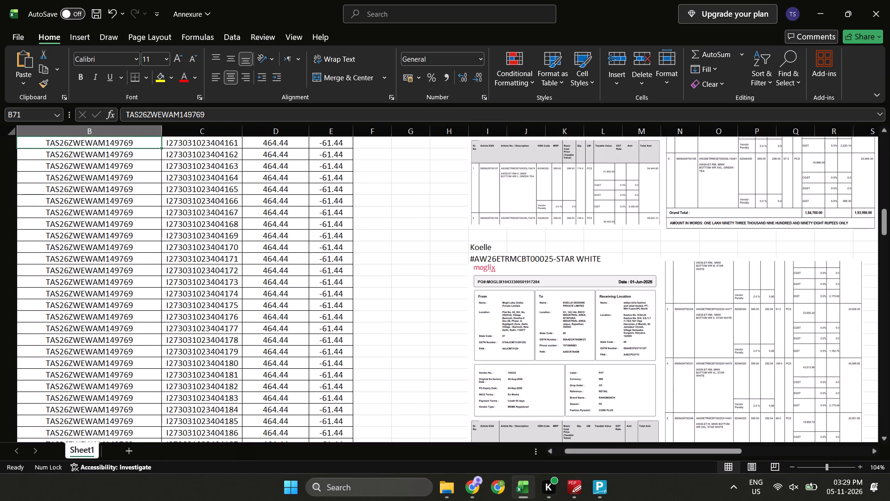
{"action": "scroll", "coordinate": [335, 199], "scroll_direction": "right", "scroll_amount": 2}
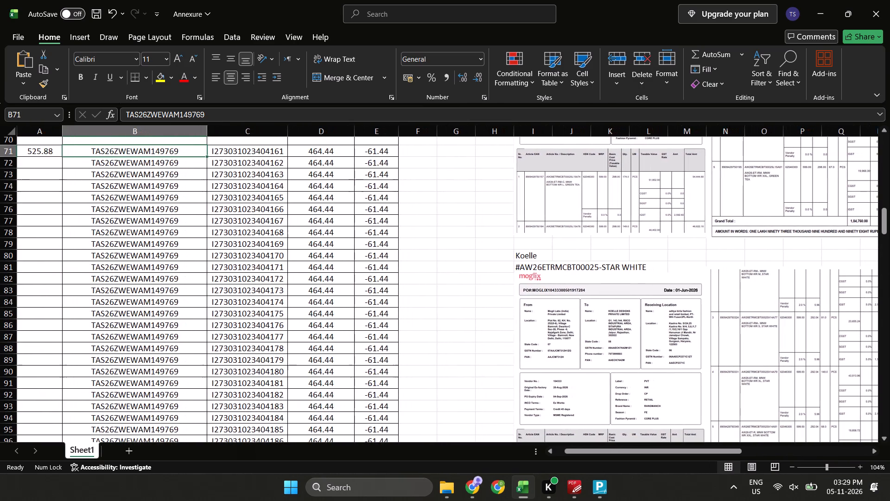
{"action": "scroll", "coordinate": [335, 199], "scroll_direction": "down", "scroll_amount": 3}
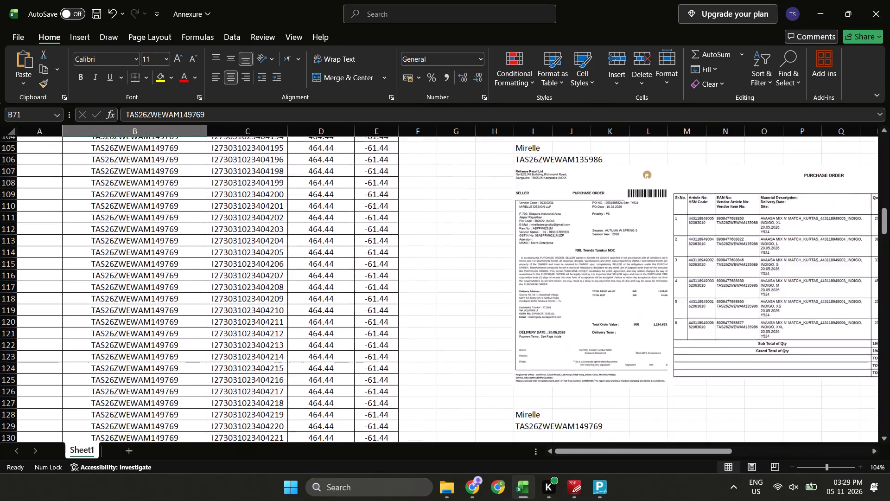
{"action": "scroll", "coordinate": [335, 199], "scroll_direction": "down", "scroll_amount": 3}
{"action": "scroll", "coordinate": [335, 199], "scroll_direction": "left", "scroll_amount": 5}
{"action": "scroll", "coordinate": [335, 199], "scroll_direction": "down", "scroll_amount": 1}
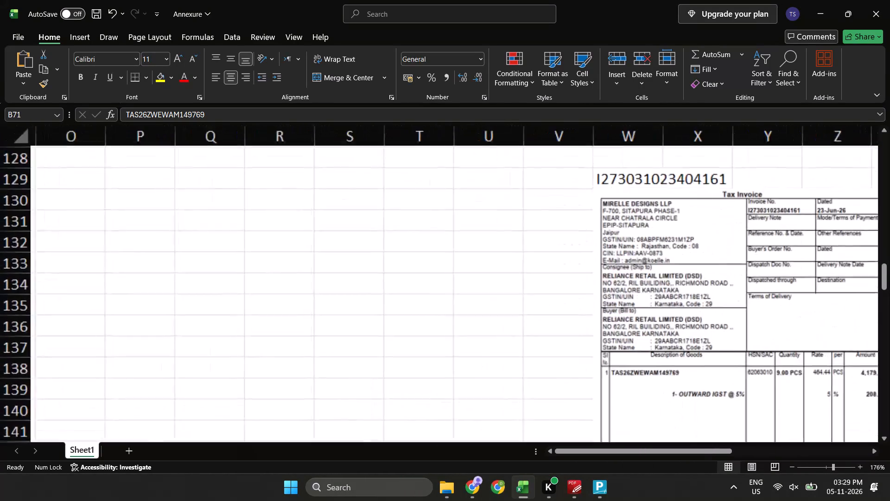
{"action": "scroll", "coordinate": [335, 199], "scroll_direction": "left", "scroll_amount": 2}
{"action": "scroll", "coordinate": [335, 199], "scroll_direction": "down", "scroll_amount": 2}
{"action": "scroll", "coordinate": [335, 199], "scroll_direction": "up", "scroll_amount": 3}
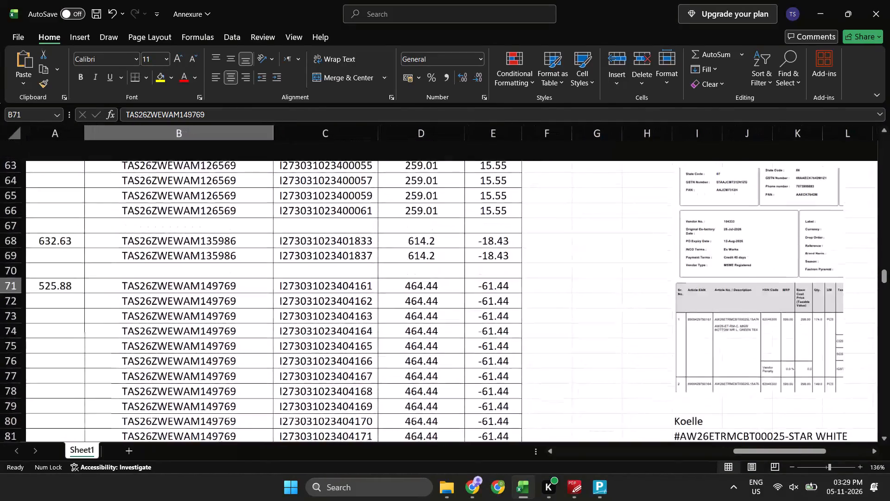
{"action": "scroll", "coordinate": [343, 234], "scroll_direction": "left", "scroll_amount": 4}
{"action": "scroll", "coordinate": [343, 234], "scroll_direction": "down", "scroll_amount": 1}
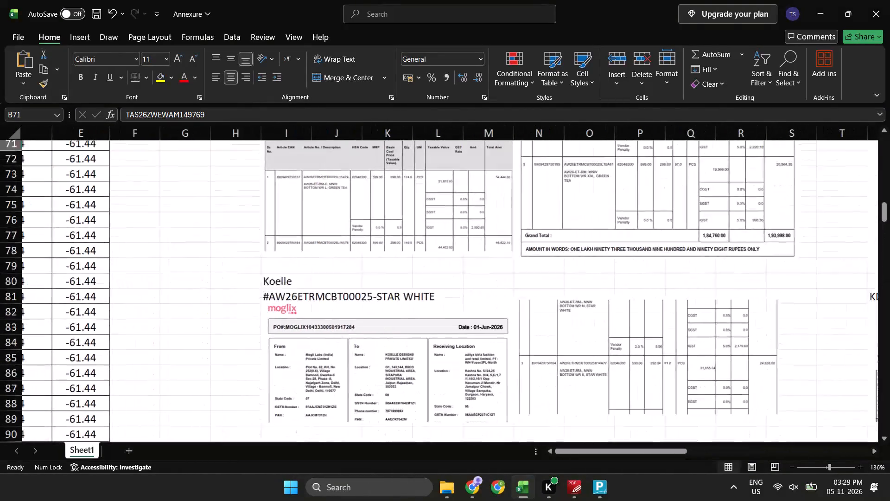
{"action": "scroll", "coordinate": [343, 234], "scroll_direction": "down", "scroll_amount": 8}
{"action": "scroll", "coordinate": [343, 234], "scroll_direction": "up", "scroll_amount": 1}
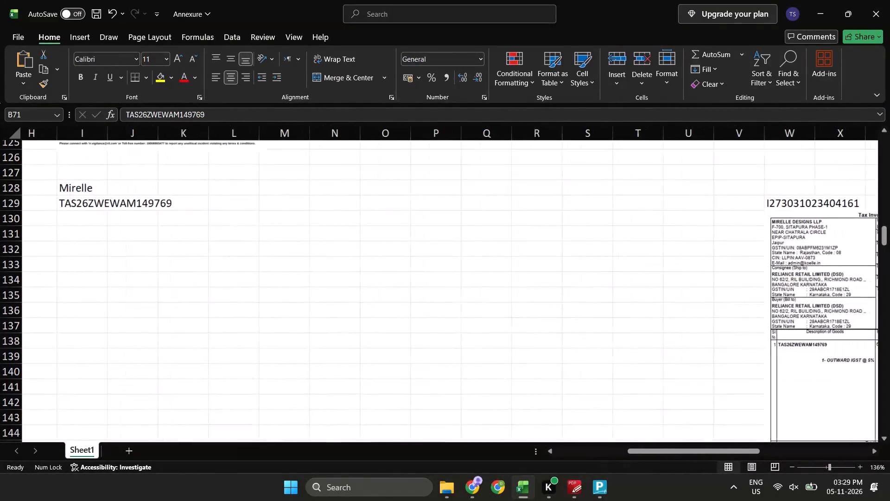
{"action": "scroll", "coordinate": [343, 234], "scroll_direction": "up", "scroll_amount": 1}
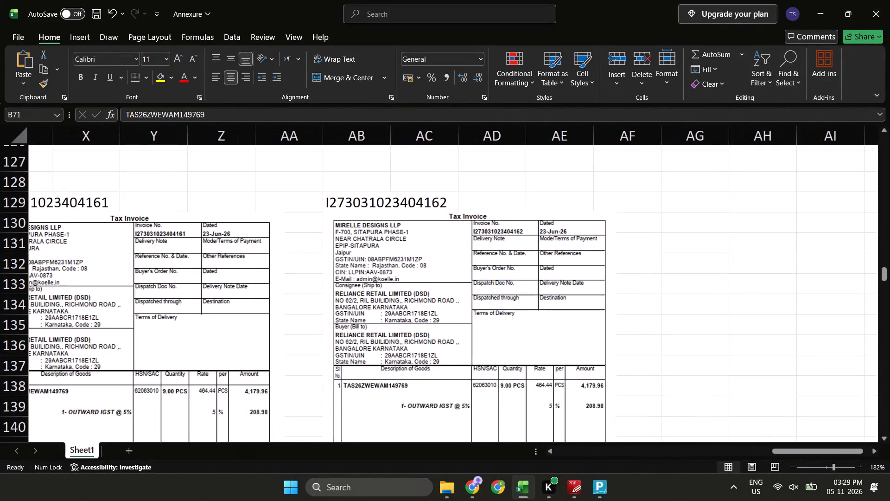
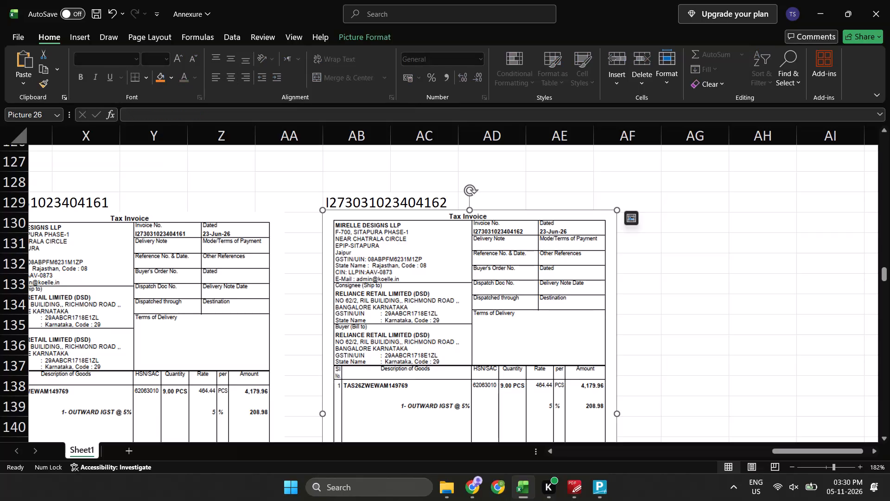
{"action": "key", "text": "Escape"}
{"action": "scroll", "coordinate": [623, 280], "scroll_direction": "down", "scroll_amount": 2}
{"action": "scroll", "coordinate": [623, 280], "scroll_direction": "right", "scroll_amount": 1}
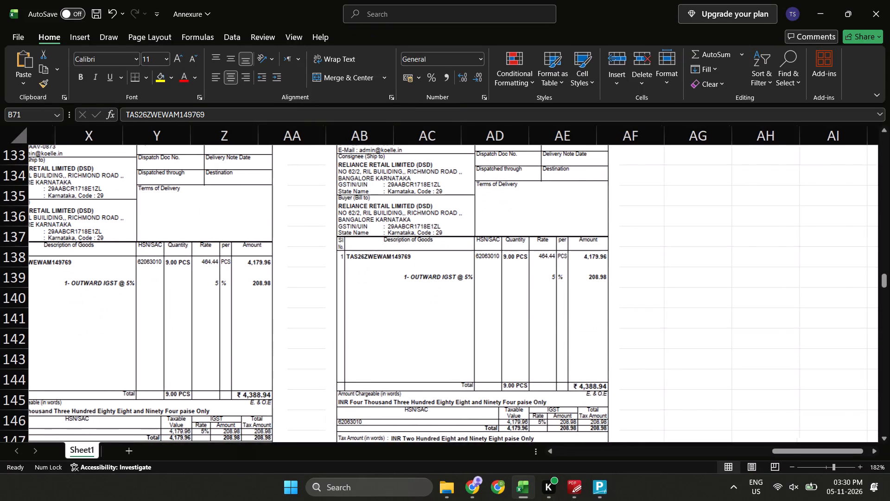
{"action": "scroll", "coordinate": [623, 280], "scroll_direction": "right", "scroll_amount": 1}
{"action": "scroll", "coordinate": [623, 280], "scroll_direction": "up", "scroll_amount": 1}
{"action": "scroll", "coordinate": [623, 280], "scroll_direction": "right", "scroll_amount": 2}
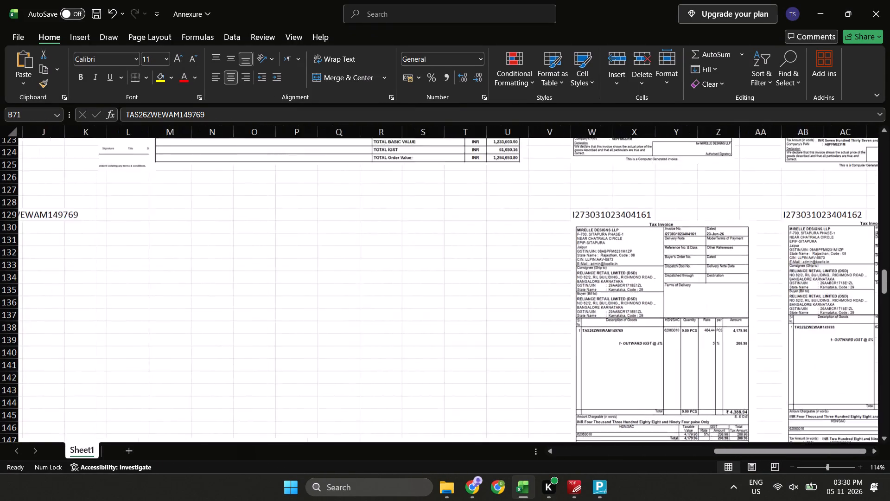
{"action": "scroll", "coordinate": [623, 280], "scroll_direction": "right", "scroll_amount": 3}
{"action": "left_click", "coordinate": [396, 215]}
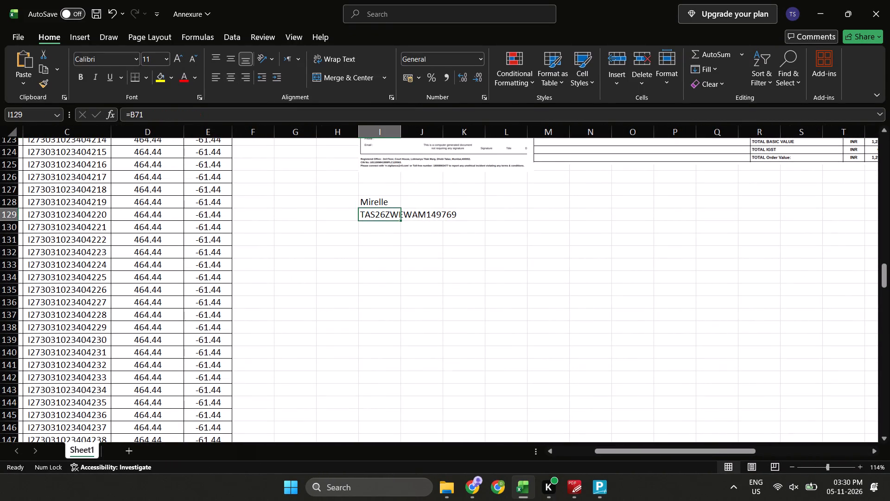
{"action": "key", "text": "ctrl+bracketleft"}
{"action": "scroll", "coordinate": [396, 215], "scroll_direction": "right", "scroll_amount": 1}
{"action": "scroll", "coordinate": [396, 215], "scroll_direction": "left", "scroll_amount": 3}
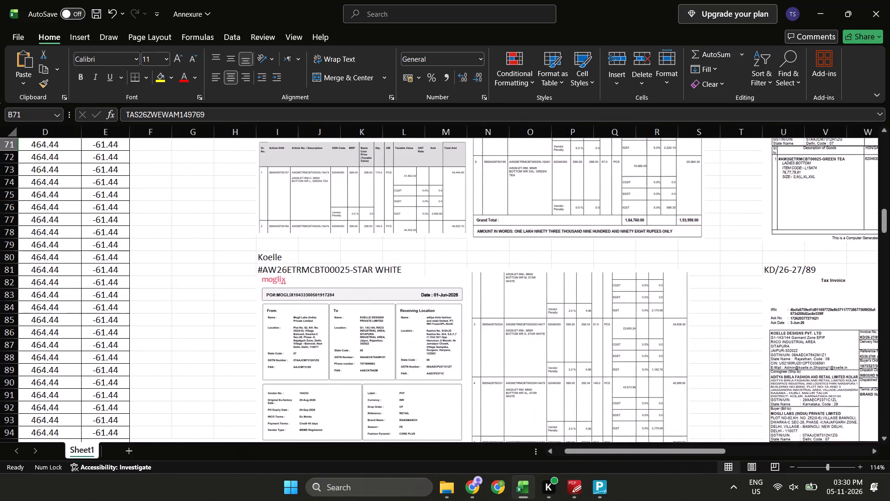
Compare the TAS26ZWEWAM149769 lines in the open purchase order PDF with the empty purchase order area at I130 in the Annexure workbook.
{"action": "scroll", "coordinate": [396, 215], "scroll_direction": "down", "scroll_amount": 5}
{"action": "left_click", "coordinate": [289, 198]}
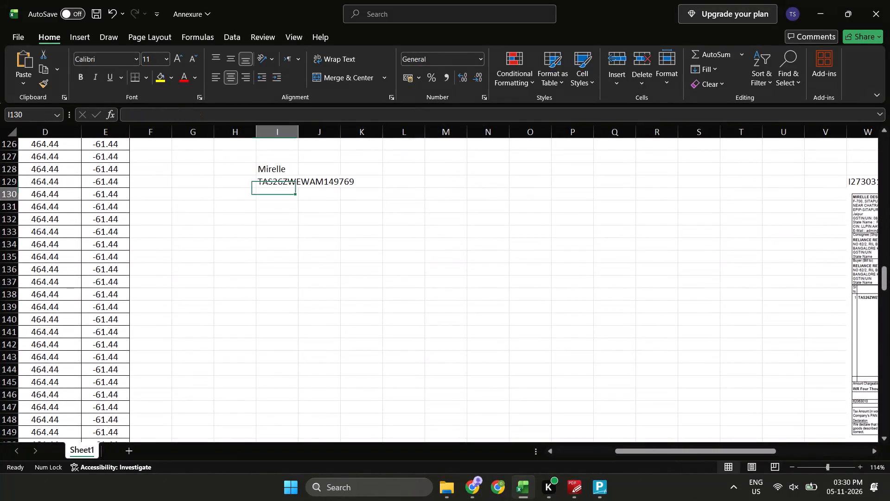
{"action": "key", "text": "alt+Tab"}
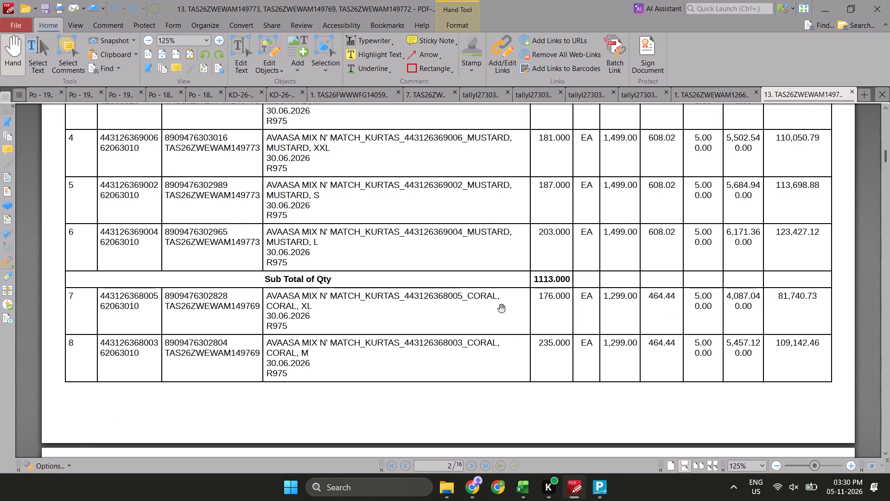
{"action": "key", "text": "alt+Tab"}
{"action": "key", "text": "alt+Tab"}
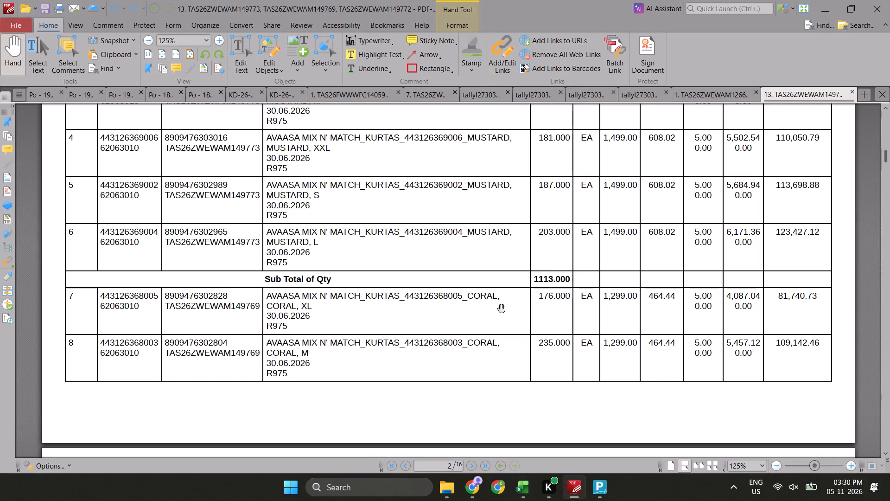
{"action": "key", "text": "alt+Tab"}
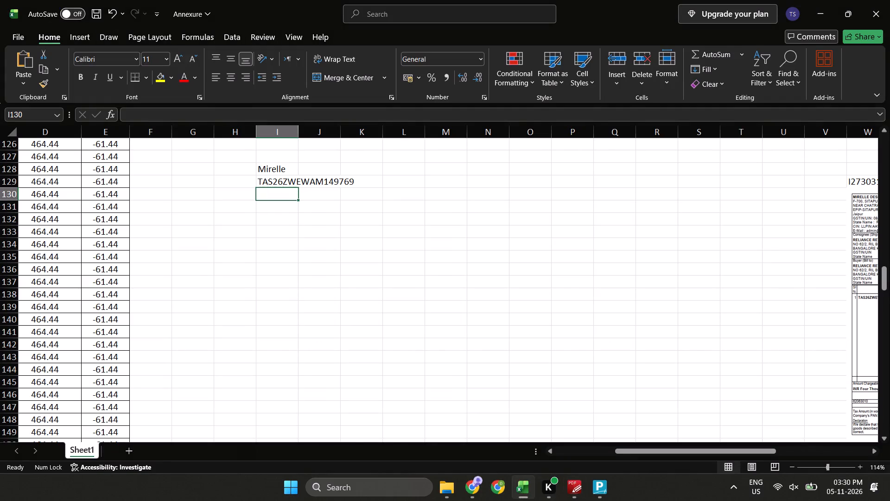
{"action": "key", "text": "alt+Tab"}
{"action": "key", "text": "alt+Tab"}
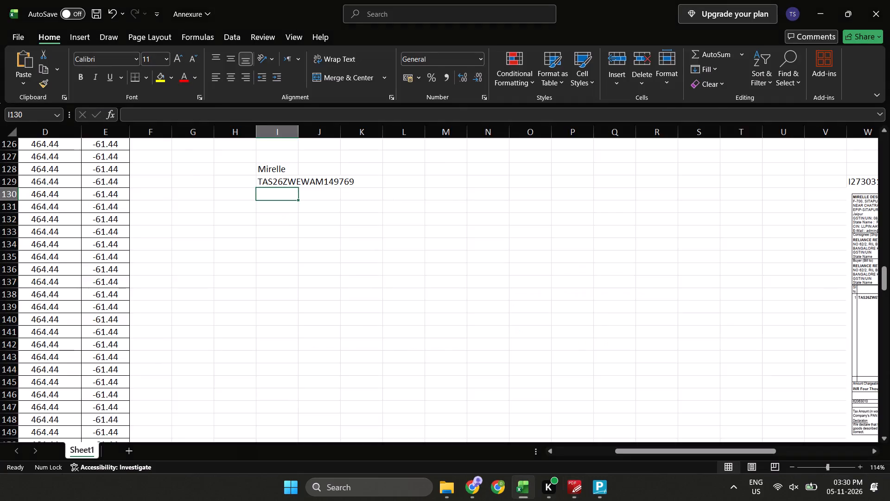
Recheck the TAS26ZWEWAM149769 invoice images, and look through that style's invoice rows and rates in columns A to E.
{"action": "scroll", "coordinate": [501, 308], "scroll_direction": "left", "scroll_amount": 4}
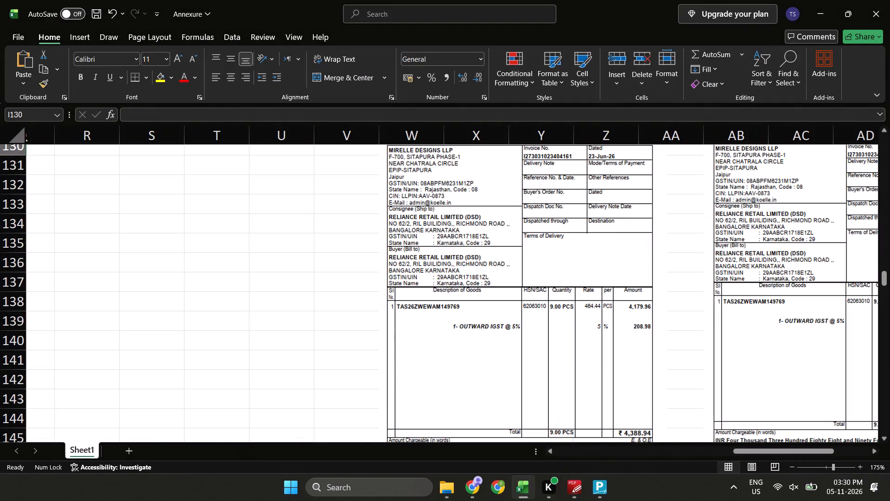
{"action": "scroll", "coordinate": [501, 308], "scroll_direction": "right", "scroll_amount": 5}
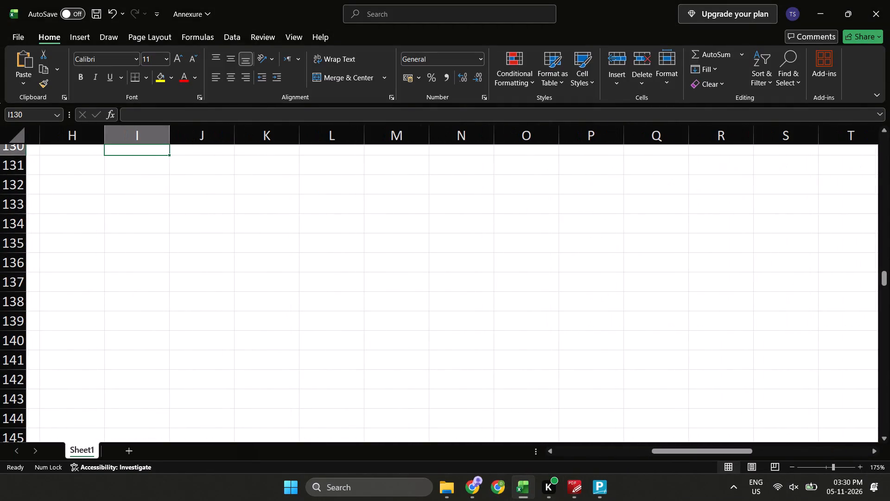
{"action": "scroll", "coordinate": [501, 308], "scroll_direction": "right", "scroll_amount": 2}
{"action": "scroll", "coordinate": [501, 308], "scroll_direction": "up", "scroll_amount": 1}
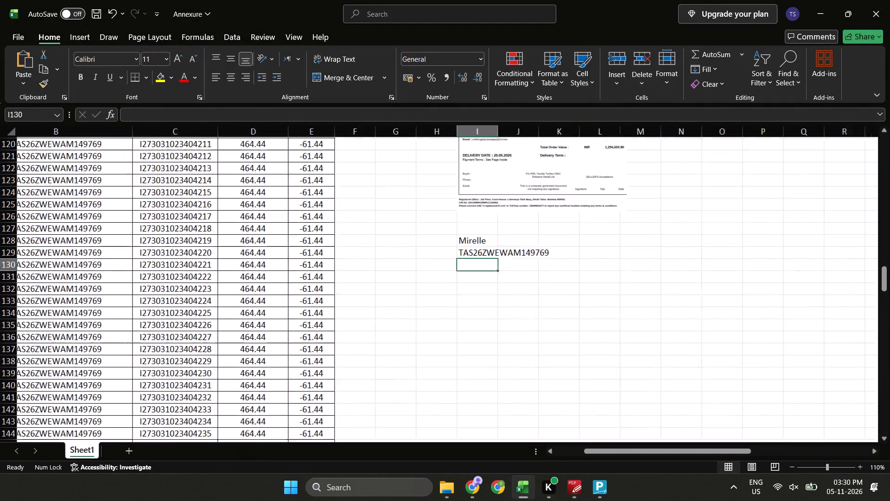
{"action": "scroll", "coordinate": [501, 308], "scroll_direction": "up", "scroll_amount": 1}
{"action": "scroll", "coordinate": [501, 308], "scroll_direction": "right", "scroll_amount": 2}
{"action": "scroll", "coordinate": [501, 308], "scroll_direction": "up", "scroll_amount": 5}
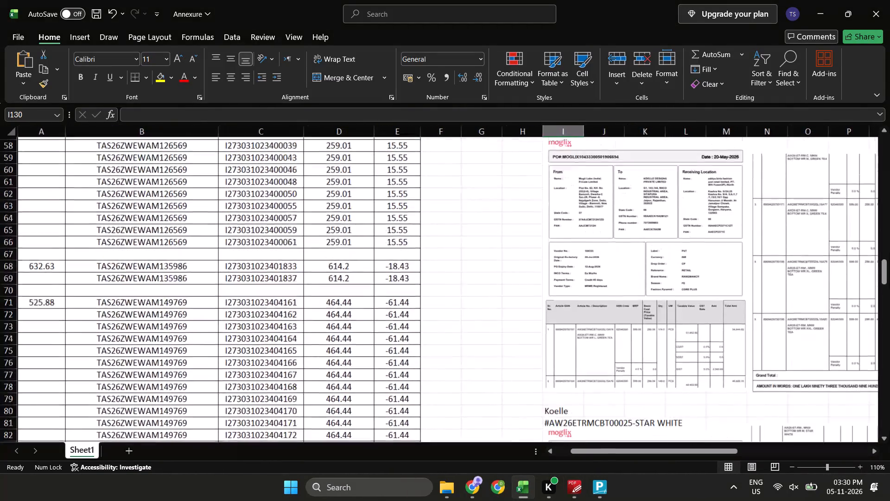
{"action": "scroll", "coordinate": [501, 308], "scroll_direction": "up", "scroll_amount": 5}
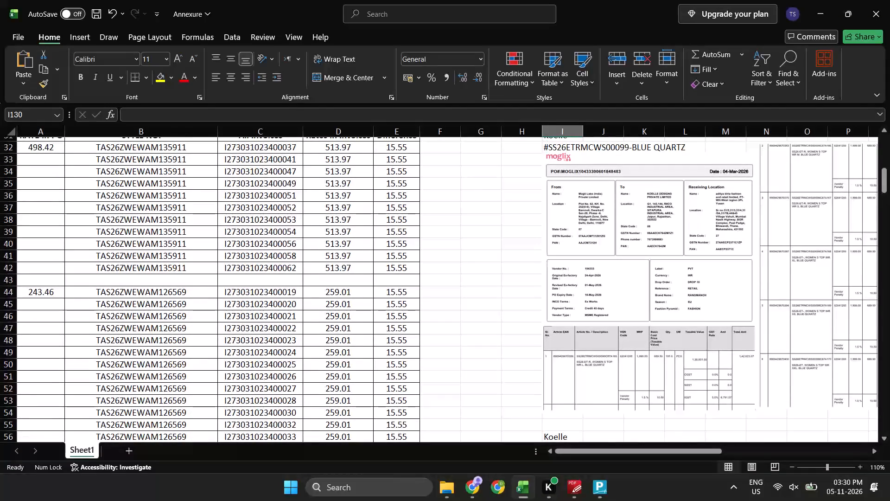
{"action": "scroll", "coordinate": [501, 308], "scroll_direction": "up", "scroll_amount": 2}
{"action": "scroll", "coordinate": [501, 308], "scroll_direction": "down", "scroll_amount": 8}
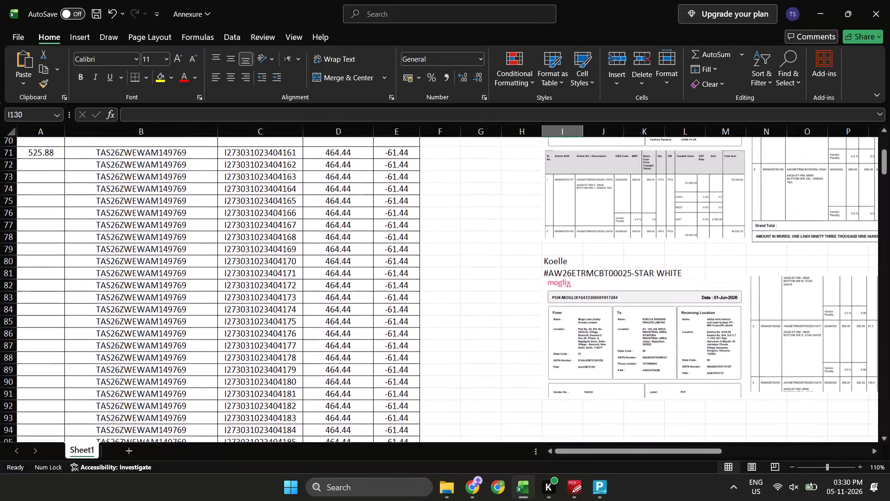
{"action": "scroll", "coordinate": [501, 308], "scroll_direction": "down", "scroll_amount": 9}
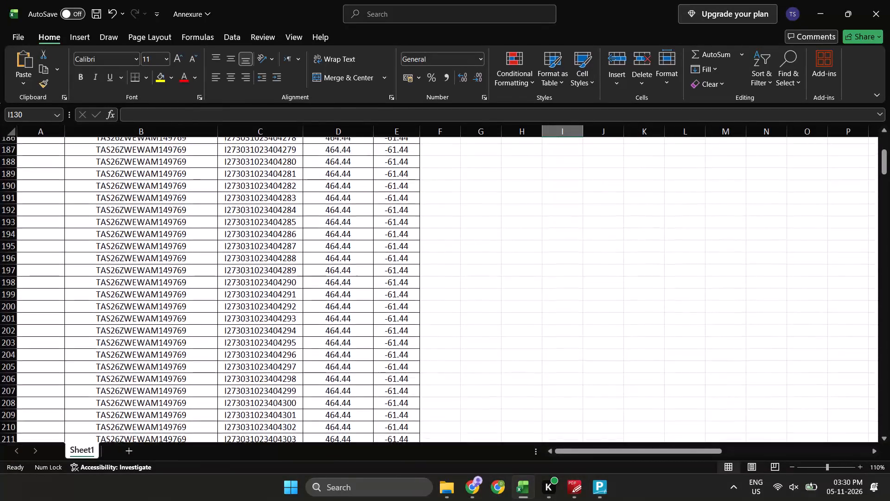
{"action": "scroll", "coordinate": [501, 308], "scroll_direction": "down", "scroll_amount": 4}
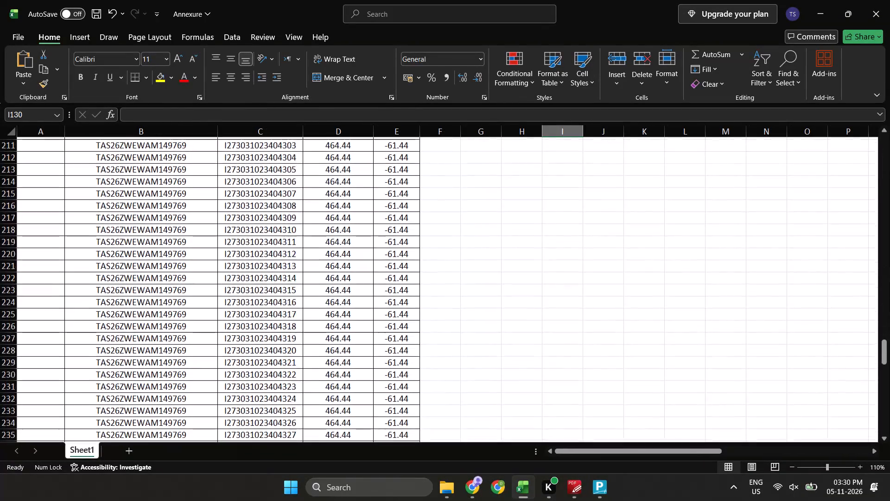
{"action": "scroll", "coordinate": [501, 308], "scroll_direction": "down", "scroll_amount": 2}
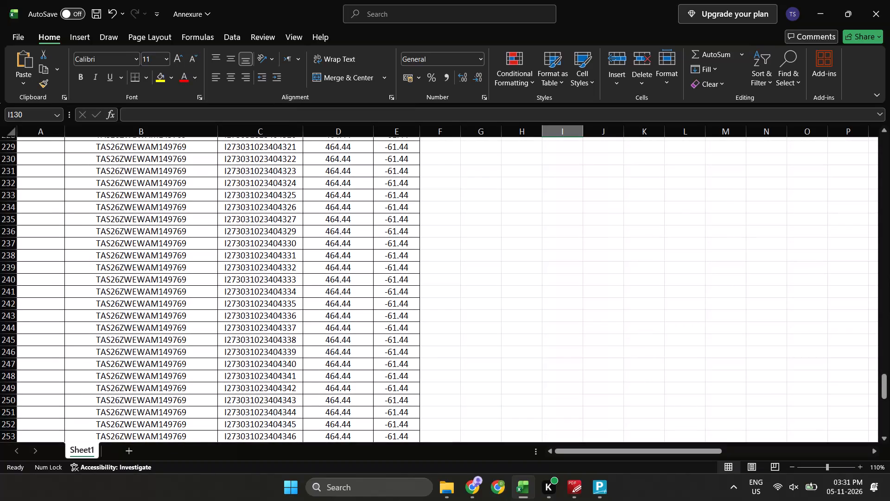
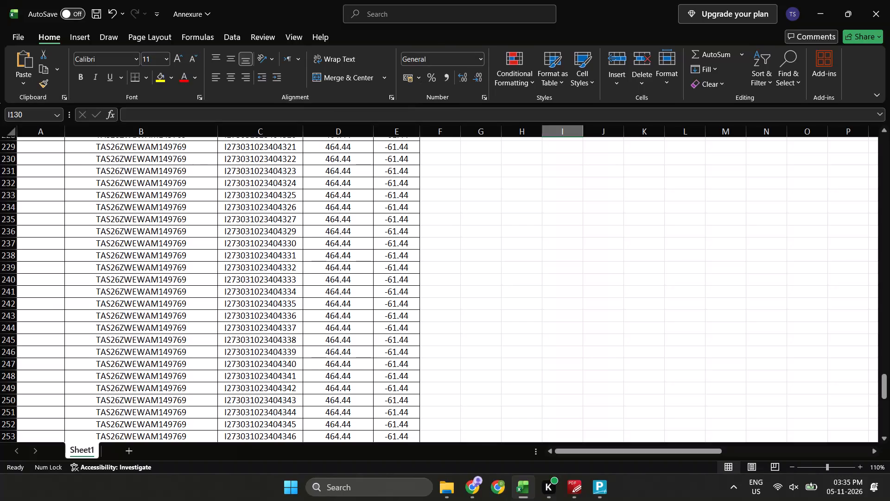
Look through the TAS26ZWEWAM149769 block from row 71, checking its difference formulas, style numbers and invoice entries in columns B to E.
{"action": "left_click", "coordinate": [400, 253]}
{"action": "key", "text": "Up"}
{"action": "key", "text": "Up"}
{"action": "key", "text": "Up"}
{"action": "key", "text": "ctrl+Up"}
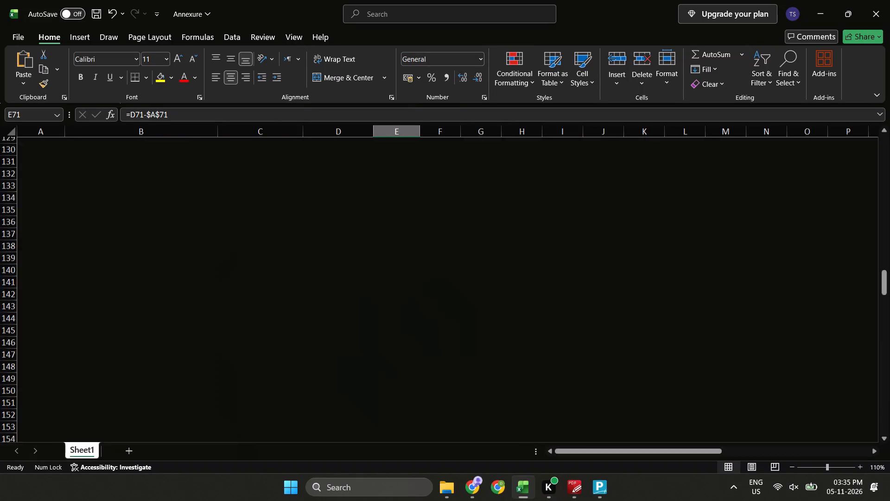
{"action": "key", "text": "ctrl+Down"}
{"action": "key", "text": "ctrl+Up"}
{"action": "key", "text": "Up"}
{"action": "key", "text": "Up"}
{"action": "key", "text": "Up"}
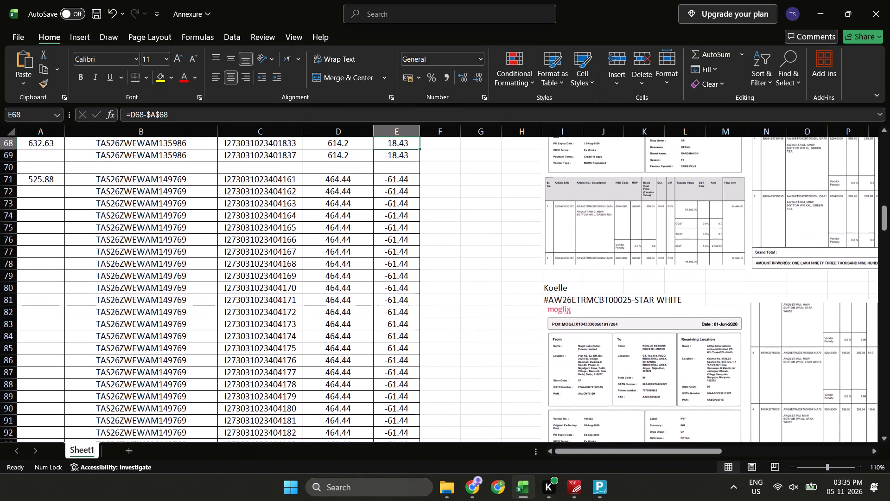
{"action": "key", "text": "Up"}
{"action": "key", "text": "Down"}
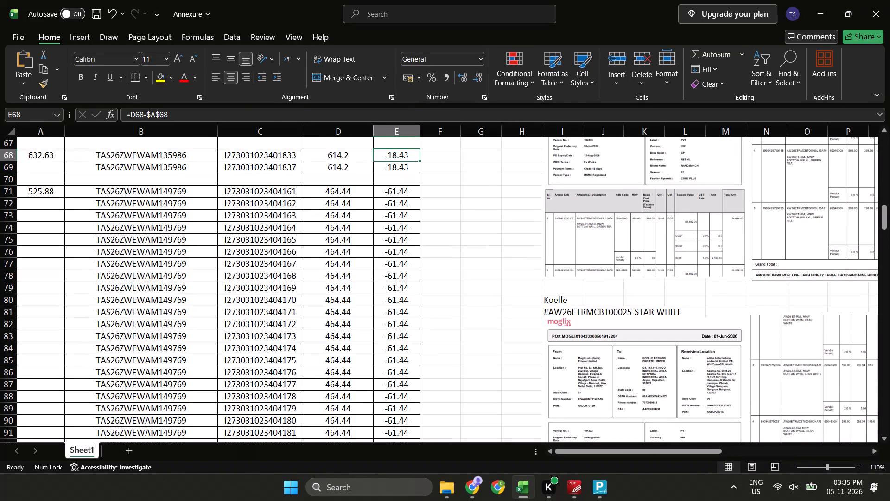
{"action": "left_click", "coordinate": [370, 244]}
{"action": "key", "text": "Left"}
{"action": "key", "text": "Up"}
{"action": "key", "text": "Up"}
{"action": "key", "text": "Left"}
{"action": "key", "text": "Right"}
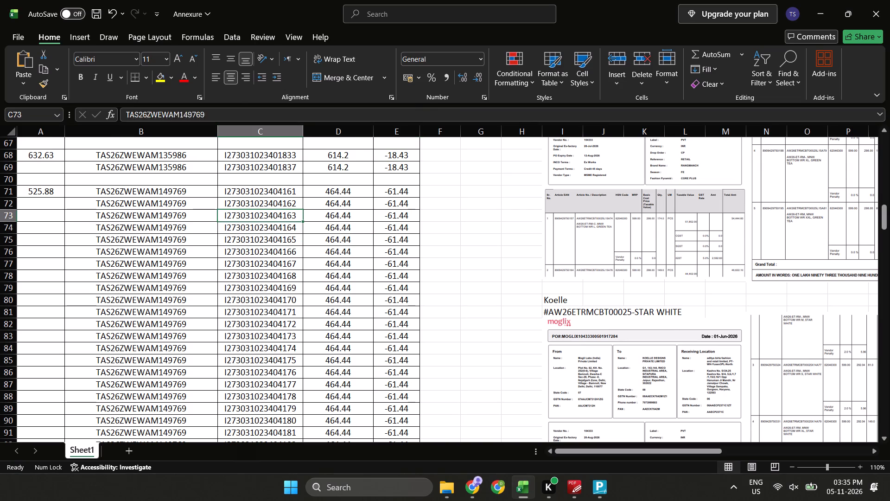
{"action": "key", "text": "Left"}
{"action": "key", "text": "Up"}
{"action": "key", "text": "Up"}
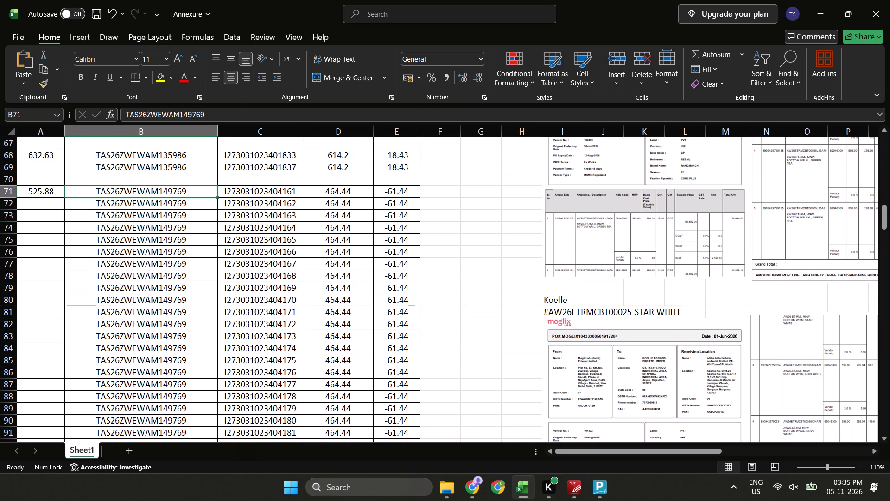
{"action": "left_click", "coordinate": [183, 228]}
{"action": "key", "text": "Up"}
{"action": "key", "text": "Up"}
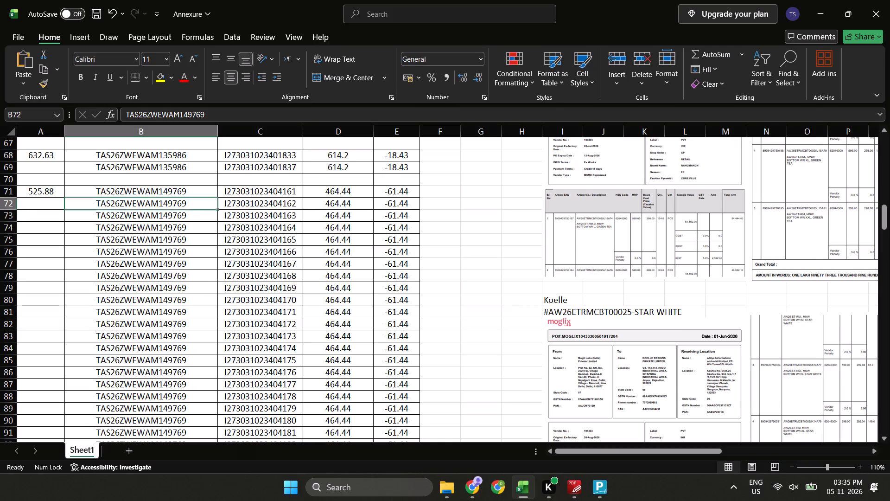
Switch to the PDF editor and look at purchase orders 1 and 13 for the TAS26ZWEWAM149769 lines.
{"action": "key", "text": "alt+Tab"}
{"action": "key", "text": "alt+Tab"}
{"action": "key", "text": "alt+Tab"}
{"action": "key", "text": "alt+Tab"}
{"action": "key", "text": "alt+Tab"}
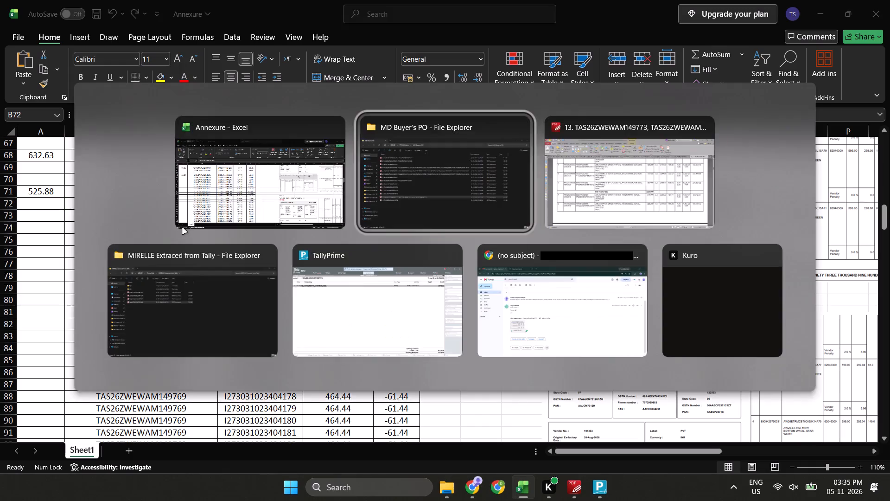
{"action": "key", "text": "ctrl+shift+Tab"}
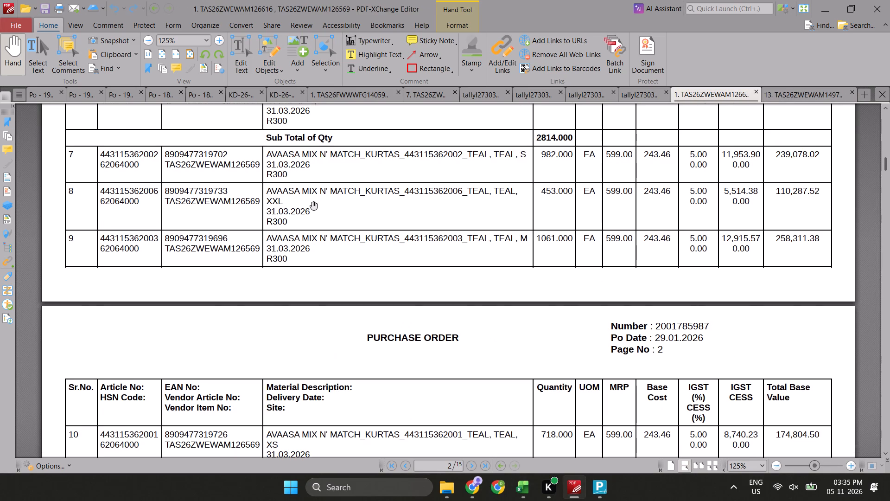
{"action": "scroll", "coordinate": [313, 206], "scroll_direction": "up", "scroll_amount": 1}
{"action": "key", "text": "alt+Tab"}
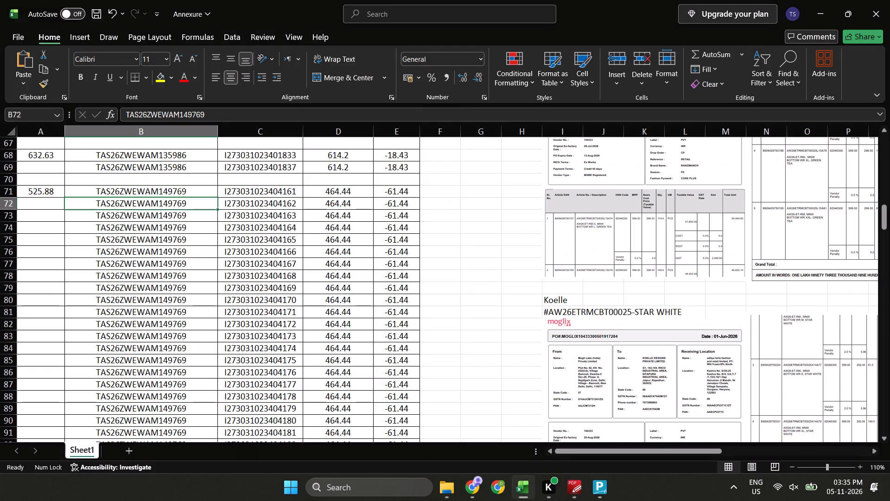
{"action": "key", "text": "alt+Tab"}
{"action": "key", "text": "alt+Tab"}
{"action": "key", "text": "Tab"}
{"action": "key", "text": "alt+Tab"}
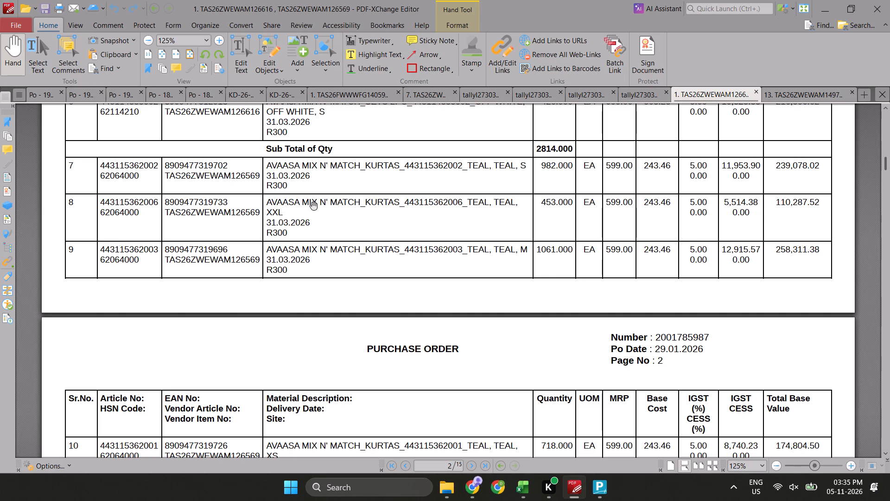
{"action": "key", "text": "ctrl+Tab"}
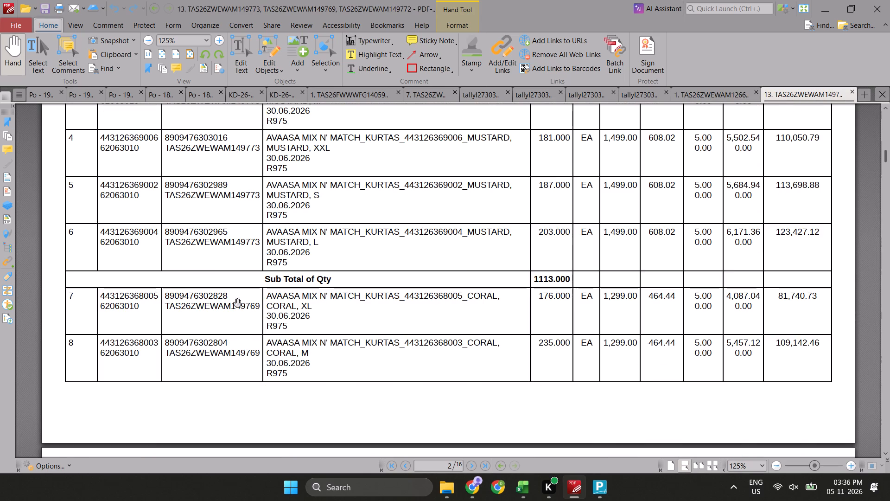
Copy the style number in B71, search purchase order PDF 13 for TAS26ZWEWAM149769, and examine the base cost of its lines.
{"action": "key", "text": "alt+Tab"}
{"action": "key", "text": "alt+Tab"}
{"action": "left_click", "coordinate": [37, 62]}
{"action": "key", "text": "alt+Tab"}
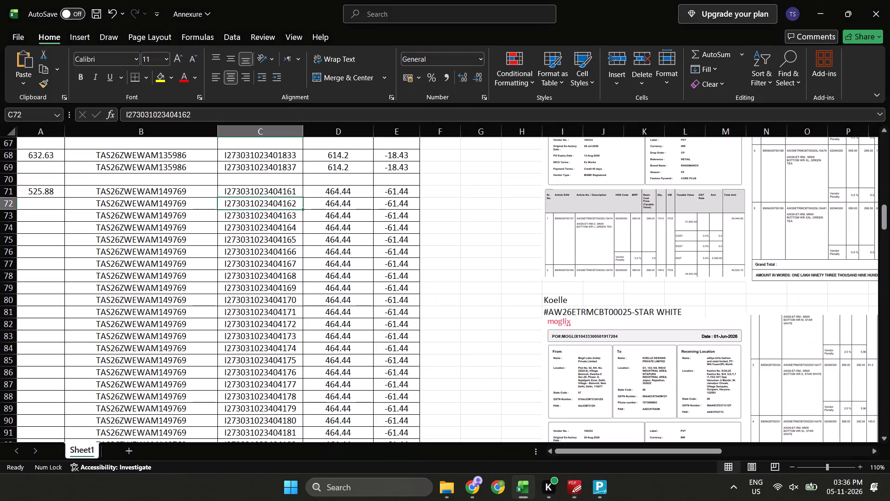
{"action": "key", "text": "Up"}
{"action": "key", "text": "Left"}
{"action": "key", "text": "ctrl+c"}
{"action": "key", "text": "alt+Tab"}
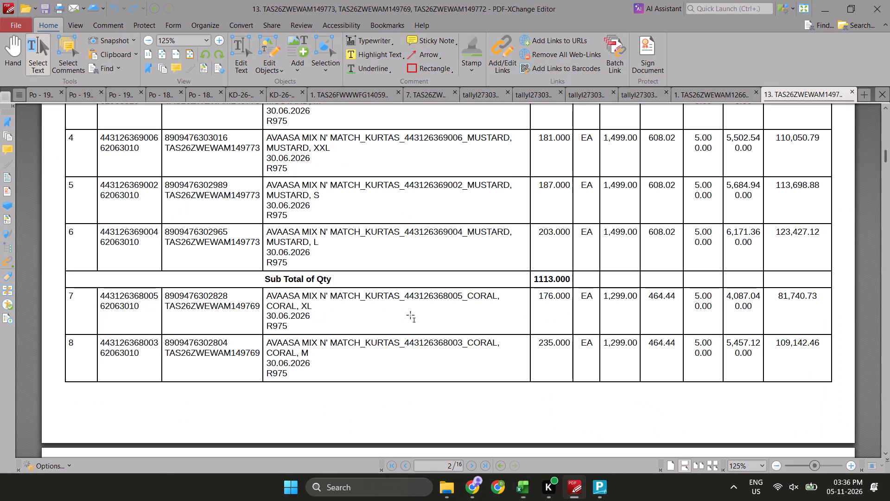
{"action": "key", "text": "ctrl+f"}
{"action": "key", "text": "ctrl+v"}
{"action": "key", "text": "Return"}
{"action": "key", "text": "Return"}
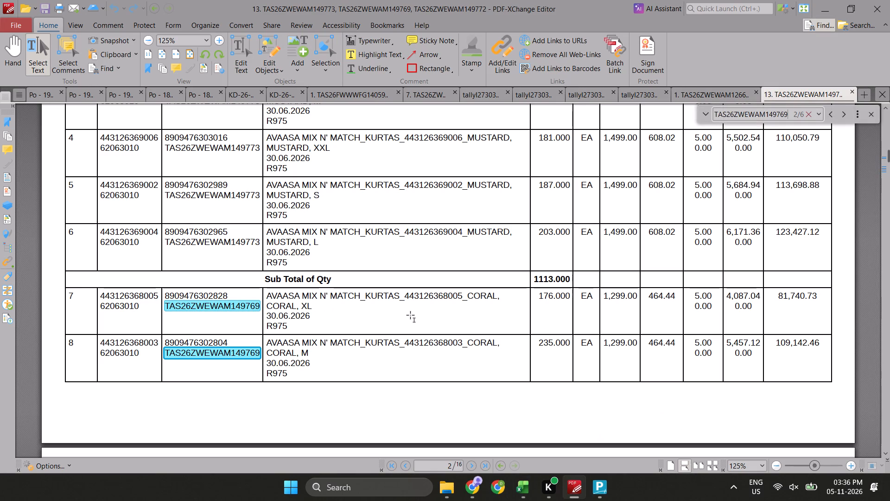
{"action": "scroll", "coordinate": [564, 431], "scroll_direction": "up", "scroll_amount": 1}
{"action": "scroll", "coordinate": [564, 431], "scroll_direction": "down", "scroll_amount": 1}
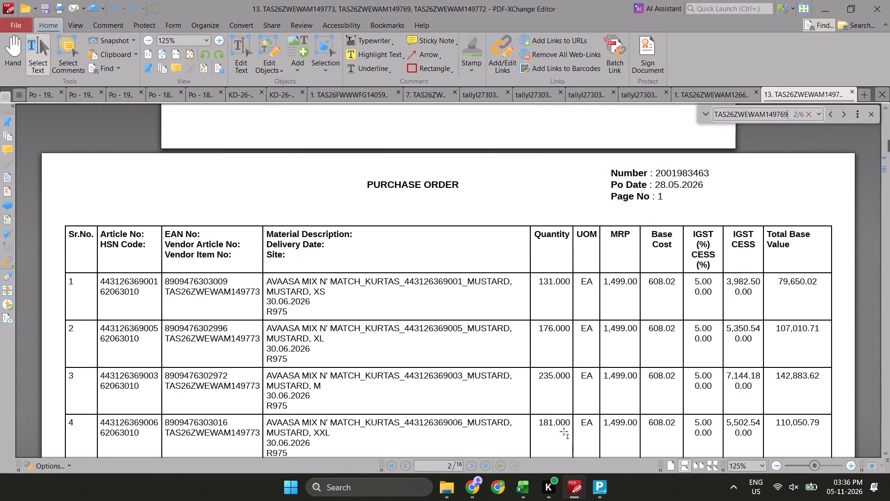
{"action": "scroll", "coordinate": [564, 431], "scroll_direction": "down", "scroll_amount": 1}
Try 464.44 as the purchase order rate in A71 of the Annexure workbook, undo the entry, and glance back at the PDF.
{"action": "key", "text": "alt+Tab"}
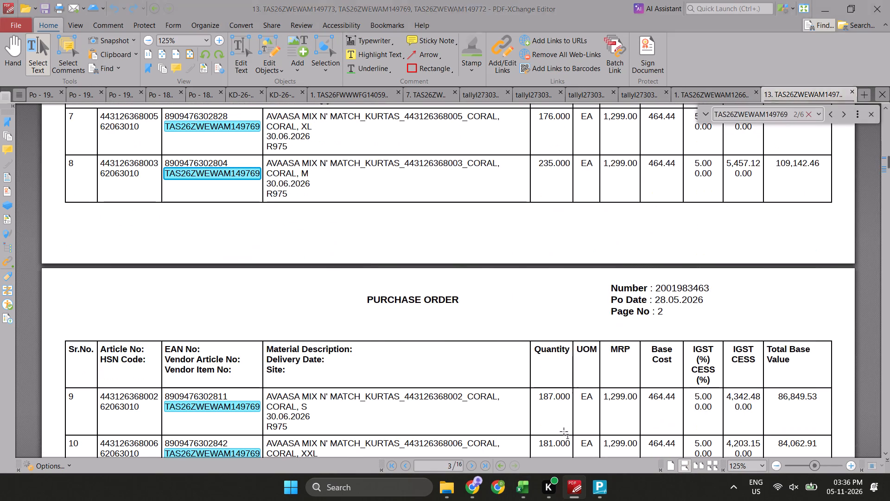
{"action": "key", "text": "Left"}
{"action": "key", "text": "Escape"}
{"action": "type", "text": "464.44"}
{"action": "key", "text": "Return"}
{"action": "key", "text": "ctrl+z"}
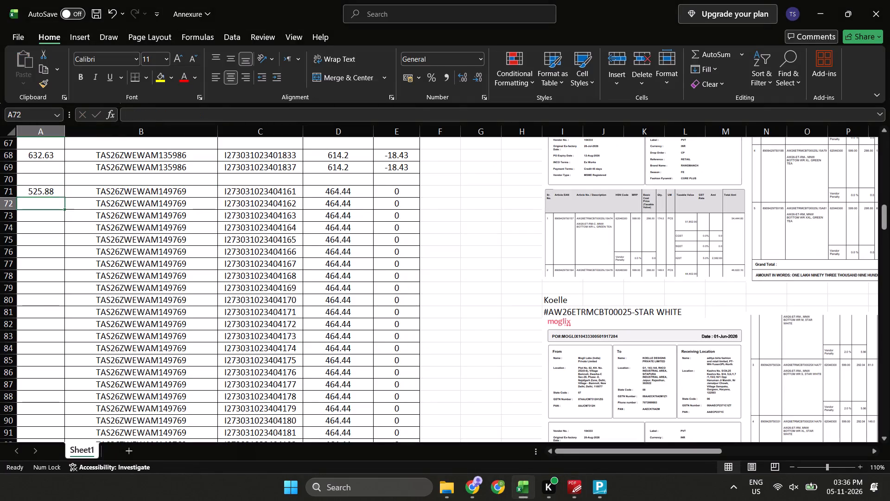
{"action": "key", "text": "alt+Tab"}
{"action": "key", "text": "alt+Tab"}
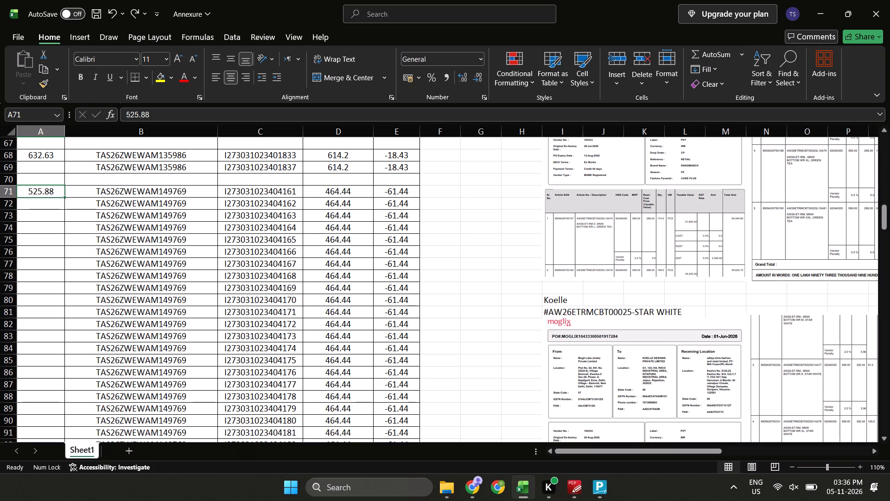
Copy the empty, unbordered cell F70 and paste it over A70:E70, the separator row above the TAS26ZWEWAM149769 block.
{"action": "key", "text": "Up"}
{"action": "key", "text": "Right"}
{"action": "key", "text": "Right"}
{"action": "key", "text": "Right"}
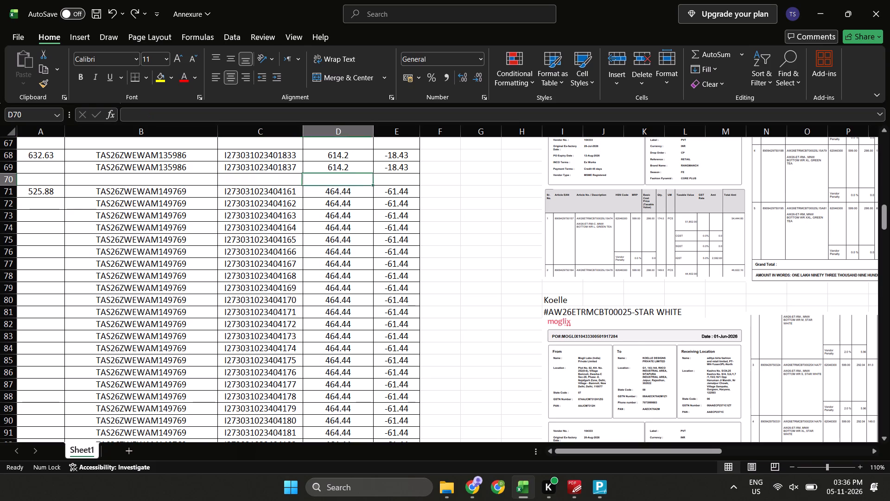
{"action": "key", "text": "Right"}
{"action": "key", "text": "Right"}
{"action": "key", "text": "ctrl+c"}
{"action": "key", "text": "Down"}
{"action": "key", "text": "Left"}
{"action": "key", "text": "shift+Down"}
{"action": "key", "text": "shift+Left"}
{"action": "key", "text": "shift+Left"}
{"action": "key", "text": "shift+Left"}
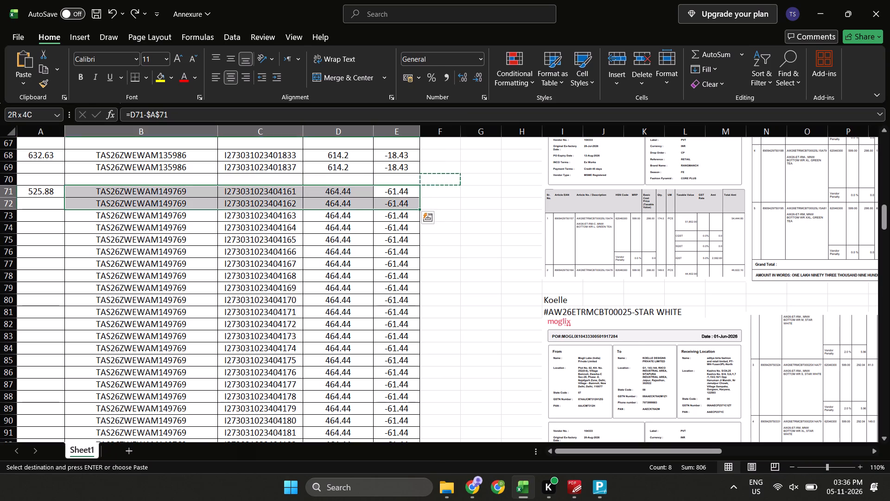
{"action": "key", "text": "Up"}
{"action": "key", "text": "Left"}
{"action": "key", "text": "Left"}
{"action": "key", "text": "Left"}
{"action": "key", "text": "Left"}
{"action": "key", "text": "Left"}
{"action": "key", "text": "shift+Right"}
{"action": "key", "text": "shift+Right"}
{"action": "key", "text": "shift+Right"}
{"action": "key", "text": "shift+Right"}
{"action": "key", "text": "Return"}
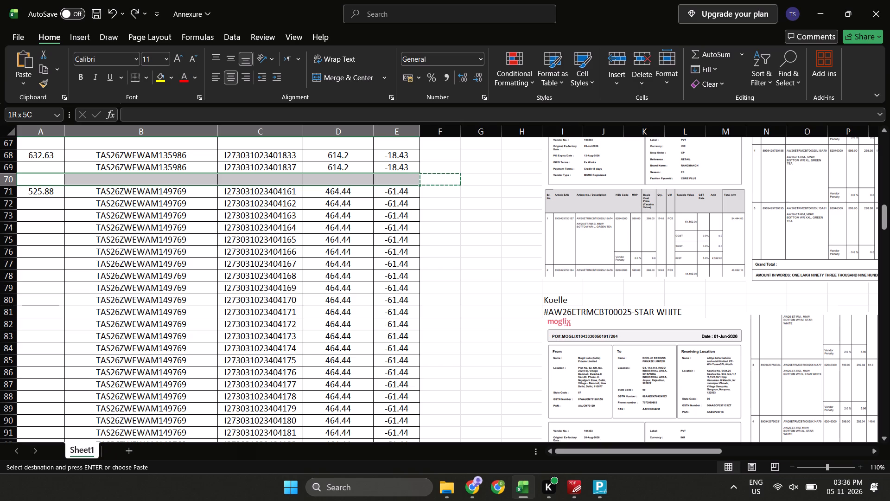
{"action": "key", "text": "ctrl+shift+Down"}
{"action": "key", "text": "ctrl+shift+Down"}
{"action": "key", "text": "shift+Up"}
{"action": "key", "text": "ctrl+shift+Up"}
{"action": "key", "text": "Right"}
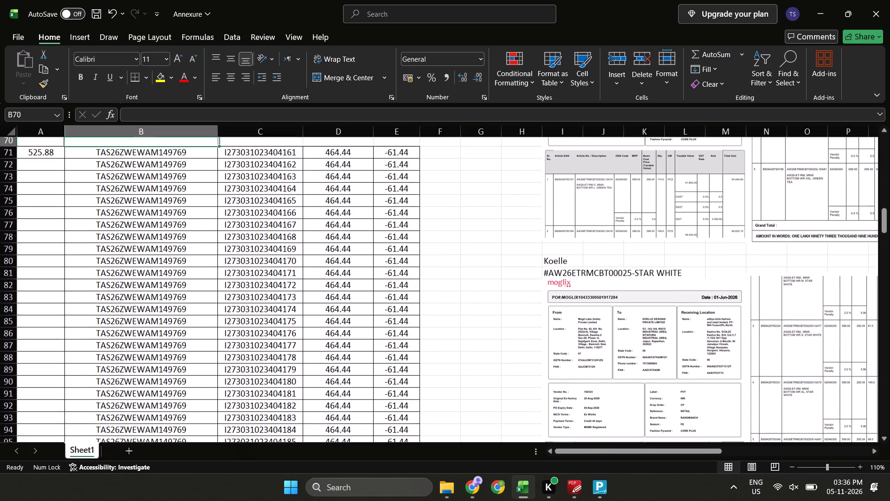
{"action": "key", "text": "Right"}
{"action": "key", "text": "Right"}
{"action": "key", "text": "Right"}
{"action": "key", "text": "ctrl+shift+Left"}
{"action": "key", "text": "ctrl+shift+Down"}
{"action": "key", "text": "ctrl+shift+Down"}
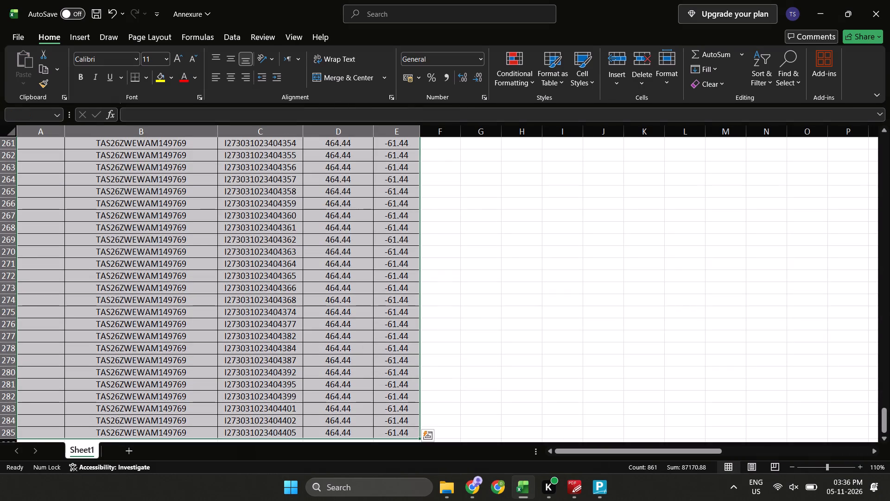
{"action": "key", "text": "ctrl+d"}
Review the Koelle and Mirelle rate difference tables from the sheet's title down past the last remaining style, TAS26ZWEWAM135986.
{"action": "key", "text": "Up"}
{"action": "key", "text": "Up"}
{"action": "key", "text": "Up"}
{"action": "key", "text": "ctrl+Up"}
{"action": "key", "text": "ctrl+Up"}
{"action": "key", "text": "ctrl+Up"}
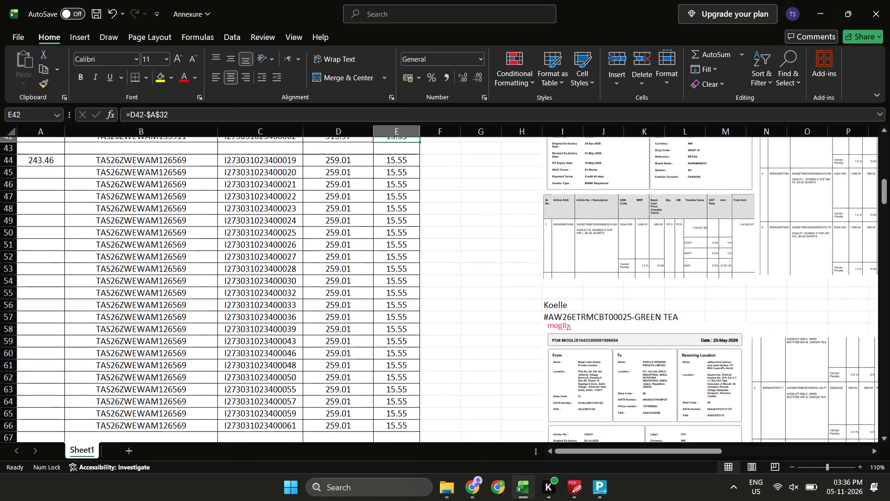
{"action": "key", "text": "ctrl+Up"}
{"action": "key", "text": "ctrl+Up"}
{"action": "key", "text": "ctrl+Up"}
{"action": "key", "text": "ctrl+Up"}
{"action": "key", "text": "ctrl+Up"}
{"action": "key", "text": "ctrl+Up"}
{"action": "key", "text": "ctrl+Up"}
{"action": "key", "text": "ctrl+Up"}
{"action": "key", "text": "ctrl+Up"}
{"action": "key", "text": "ctrl+Up"}
{"action": "key", "text": "ctrl+Up"}
{"action": "key", "text": "ctrl+Up"}
{"action": "key", "text": "ctrl+Up"}
{"action": "key", "text": "ctrl+Up"}
{"action": "key", "text": "ctrl+Up"}
{"action": "key", "text": "ctrl+Up"}
{"action": "key", "text": "ctrl+Up"}
{"action": "key", "text": "ctrl+Up"}
{"action": "key", "text": "ctrl+Up"}
{"action": "key", "text": "ctrl+Up"}
{"action": "key", "text": "ctrl+Up"}
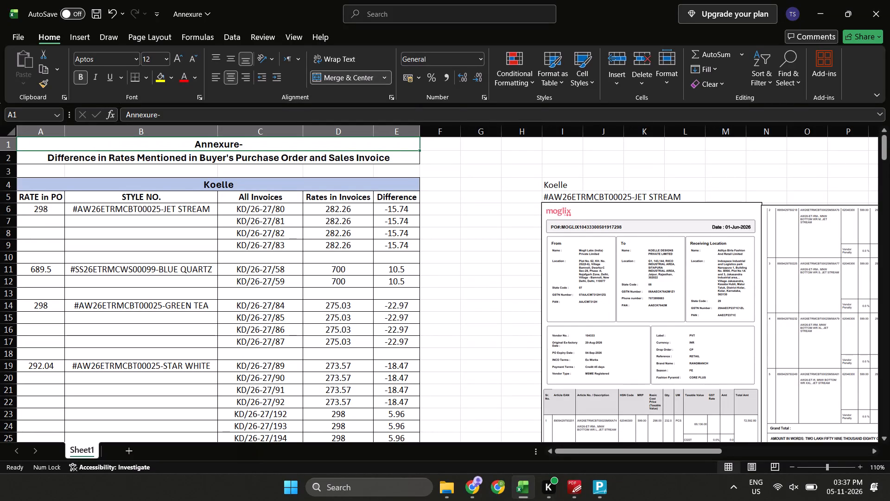
{"action": "key", "text": "Down"}
{"action": "key", "text": "Down"}
{"action": "key", "text": "Down"}
{"action": "key", "text": "Down"}
{"action": "key", "text": "Down"}
{"action": "key", "text": "Down"}
{"action": "key", "text": "Down"}
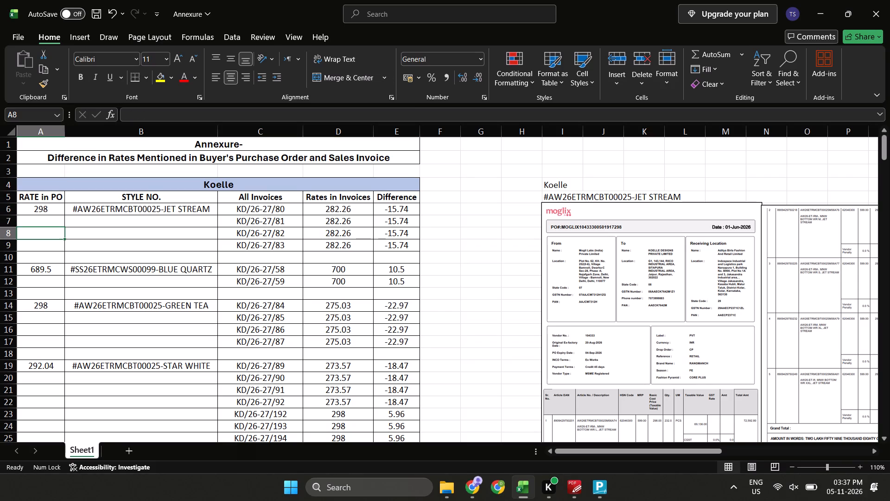
{"action": "key", "text": "Down"}
{"action": "key", "text": "Down"}
{"action": "key", "text": "Down"}
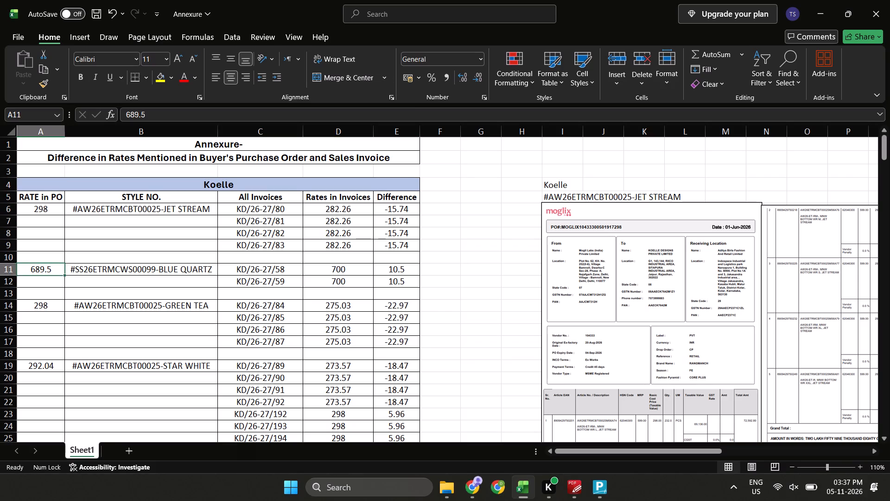
{"action": "key", "text": "Down"}
{"action": "key", "text": "Down"}
{"action": "key", "text": "Down"}
{"action": "key", "text": "Down"}
{"action": "key", "text": "Down"}
{"action": "key", "text": "Down"}
{"action": "key", "text": "Down"}
{"action": "key", "text": "Down"}
{"action": "key", "text": "Down"}
{"action": "key", "text": "Down"}
{"action": "key", "text": "Down"}
{"action": "key", "text": "Down"}
{"action": "key", "text": "Down"}
{"action": "key", "text": "Down"}
{"action": "key", "text": "Down"}
{"action": "key", "text": "Down"}
{"action": "key", "text": "Down"}
{"action": "key", "text": "Down"}
{"action": "key", "text": "Down"}
{"action": "key", "text": "Down"}
{"action": "key", "text": "Down"}
{"action": "key", "text": "Down"}
{"action": "key", "text": "Down"}
{"action": "key", "text": "Down"}
{"action": "key", "text": "Down"}
{"action": "key", "text": "Down"}
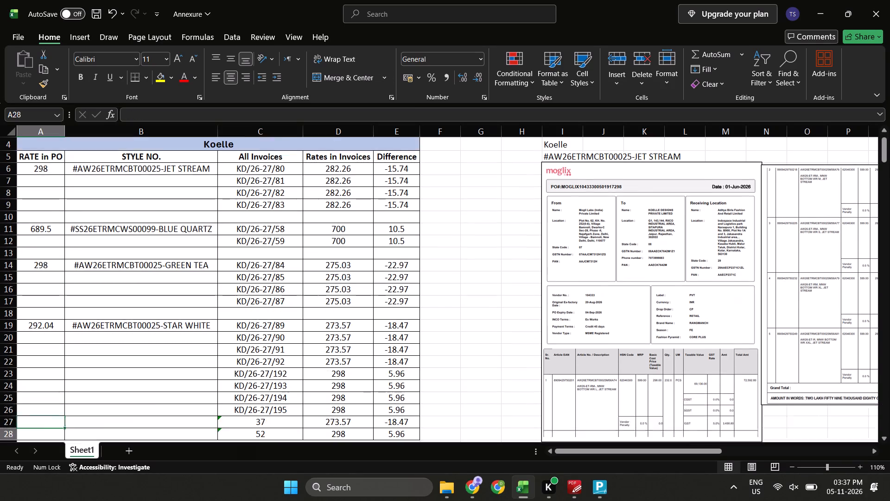
{"action": "key", "text": "Down"}
{"action": "key", "text": "Down"}
{"action": "key", "text": "Down"}
{"action": "key", "text": "Down"}
{"action": "key", "text": "Down"}
{"action": "key", "text": "Down"}
{"action": "key", "text": "Down"}
{"action": "key", "text": "Down"}
{"action": "key", "text": "Down"}
{"action": "key", "text": "Down"}
{"action": "key", "text": "Down"}
{"action": "key", "text": "Down"}
{"action": "key", "text": "Down"}
{"action": "key", "text": "Down"}
{"action": "key", "text": "Down"}
{"action": "key", "text": "Down"}
{"action": "key", "text": "Down"}
{"action": "key", "text": "Down"}
{"action": "key", "text": "Down"}
{"action": "key", "text": "Down"}
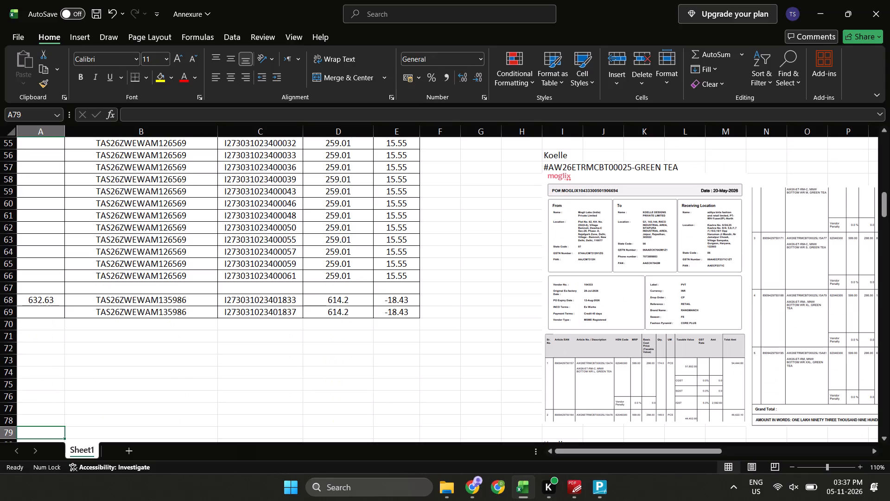
Clear the leftover Mirelle heading and its zero style reference in H128:I129, below the TAS26ZWEWAM135986 purchase order images.
{"action": "scroll", "coordinate": [564, 431], "scroll_direction": "down", "scroll_amount": 4}
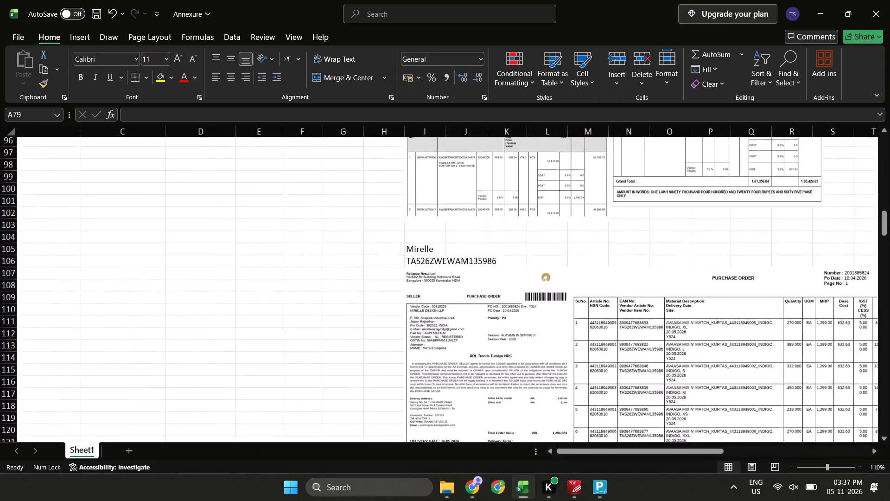
{"action": "scroll", "coordinate": [564, 431], "scroll_direction": "down", "scroll_amount": 3}
{"action": "left_click", "coordinate": [280, 329]}
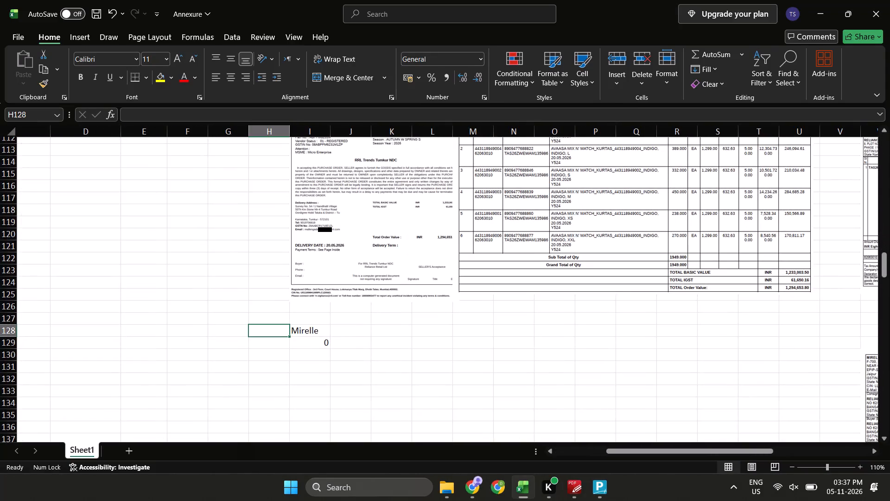
{"action": "key", "text": "shift+Right"}
{"action": "key", "text": "shift+Down"}
{"action": "key", "text": "Delete"}
Delete the two leftover tax invoice images starting around row 130 and clear their zero invoice references in W129:AC129.
{"action": "scroll", "coordinate": [280, 329], "scroll_direction": "left", "scroll_amount": 5}
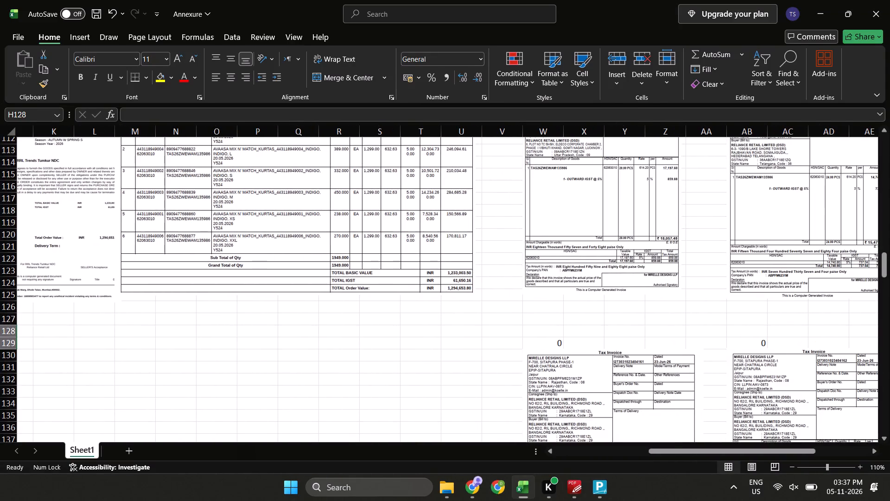
{"action": "left_click", "coordinate": [598, 376]}
{"action": "key", "text": "Delete"}
{"action": "left_click", "coordinate": [548, 348]}
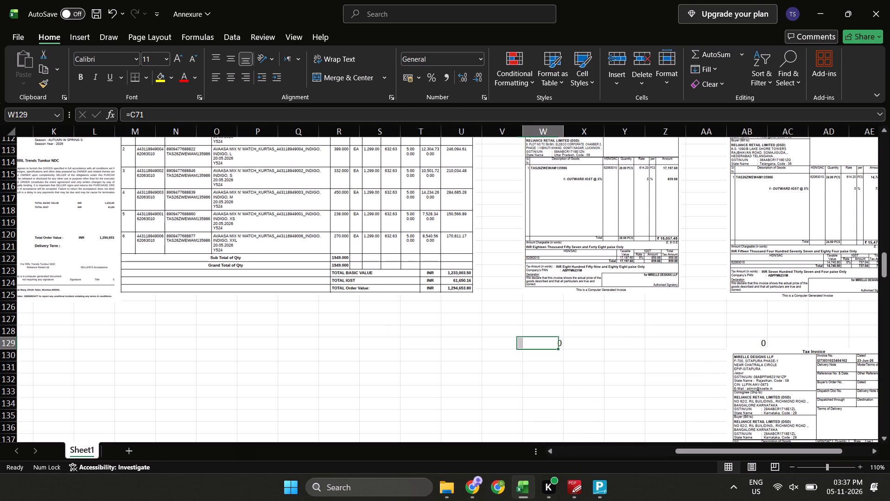
{"action": "key", "text": "shift+Right"}
{"action": "key", "text": "shift+Right"}
{"action": "key", "text": "shift+Right"}
{"action": "key", "text": "shift+Right"}
{"action": "key", "text": "shift+Right"}
{"action": "key", "text": "shift+Right"}
{"action": "key", "text": "shift+Delete"}
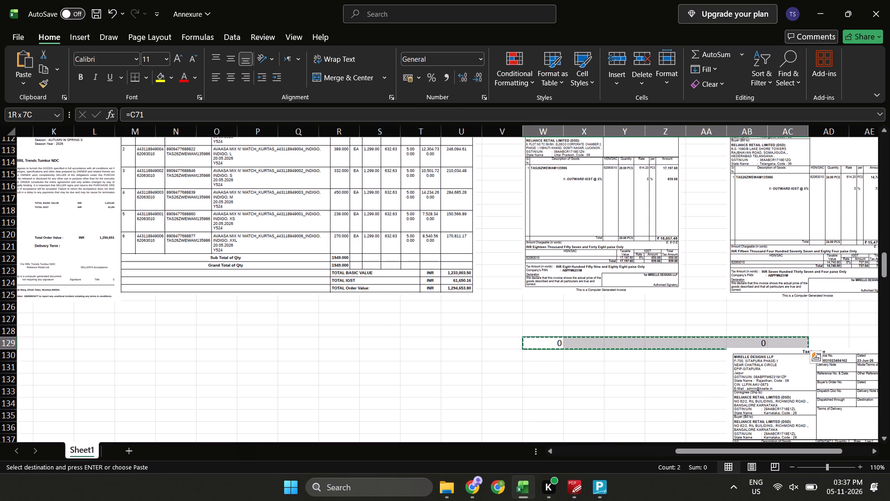
{"action": "key", "text": "Delete"}
{"action": "left_click", "coordinate": [792, 393]}
{"action": "key", "text": "Delete"}
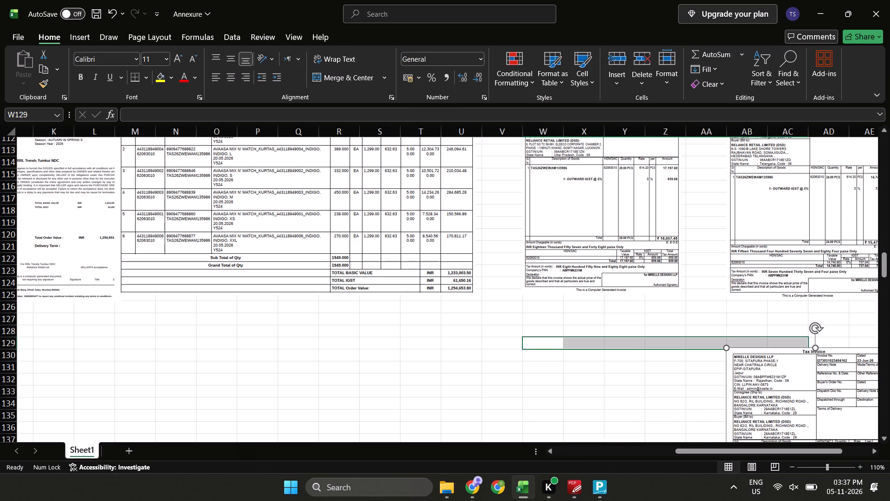
Examine the whole sheet's tables and supporting purchase order and invoice images from row 1 to beyond row 129.
{"action": "scroll", "coordinate": [655, 360], "scroll_direction": "up", "scroll_amount": 5}
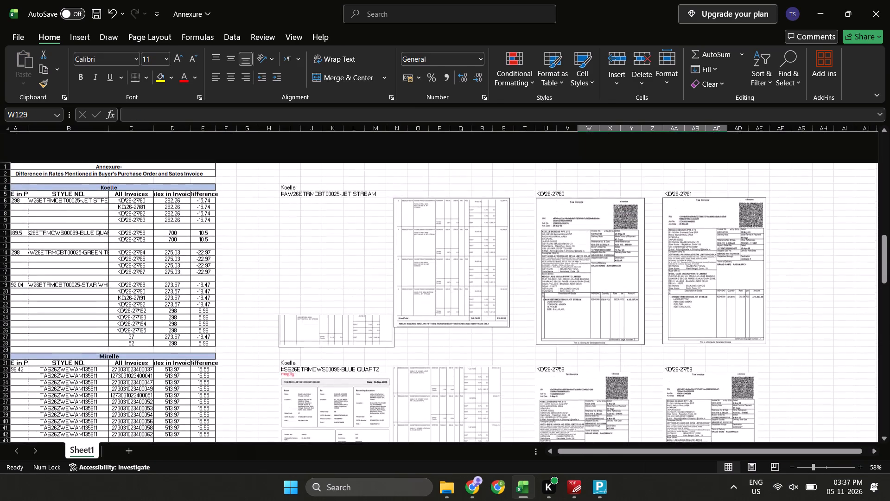
{"action": "scroll", "coordinate": [655, 360], "scroll_direction": "up", "scroll_amount": 1}
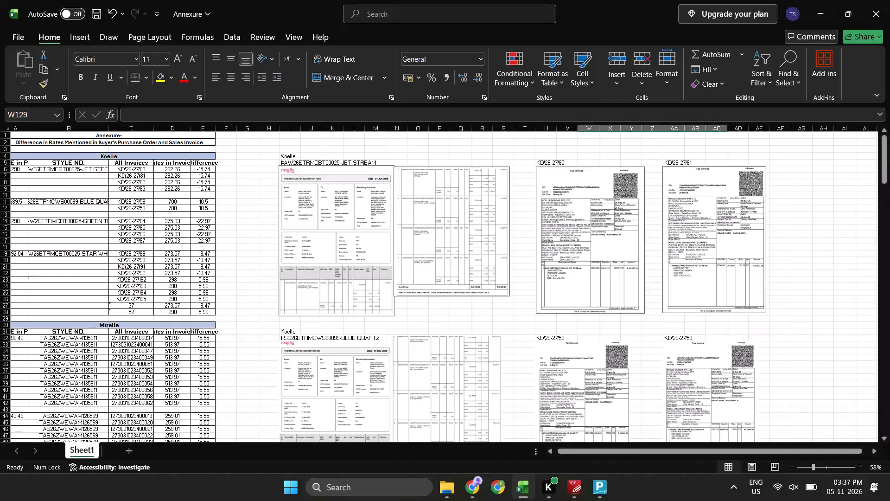
{"action": "scroll", "coordinate": [655, 360], "scroll_direction": "down", "scroll_amount": 2}
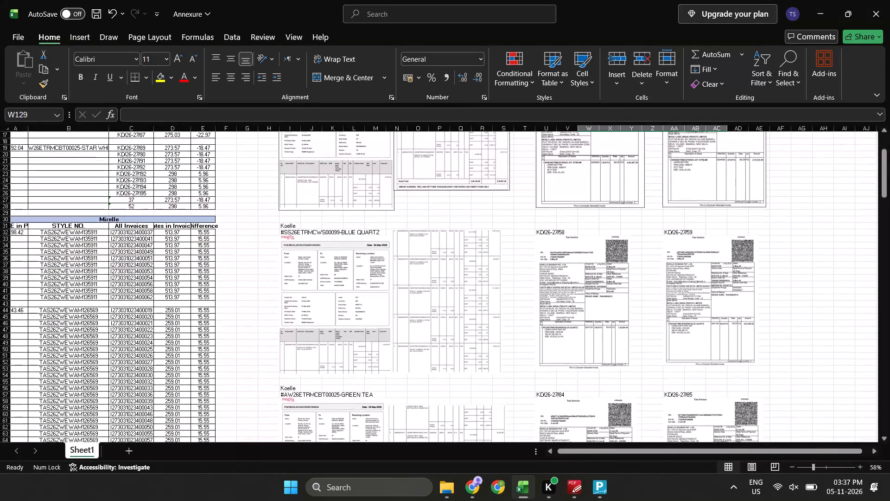
{"action": "scroll", "coordinate": [655, 360], "scroll_direction": "down", "scroll_amount": 3}
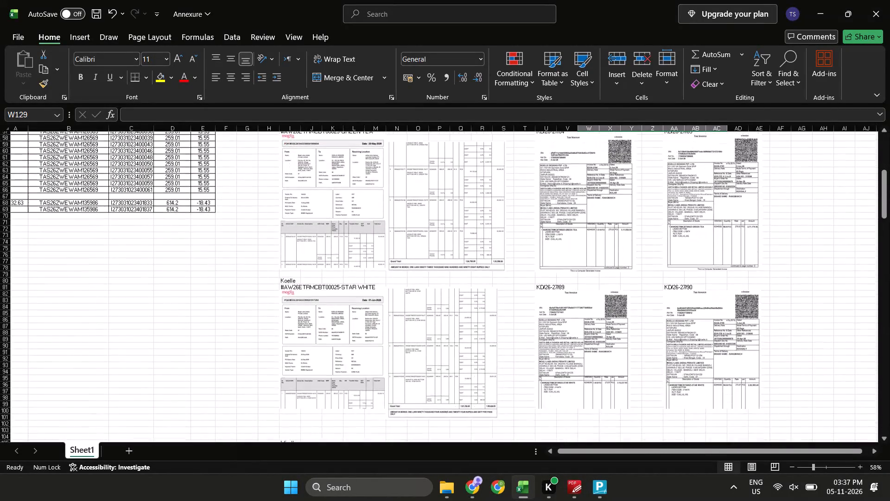
{"action": "scroll", "coordinate": [655, 360], "scroll_direction": "down", "scroll_amount": 2}
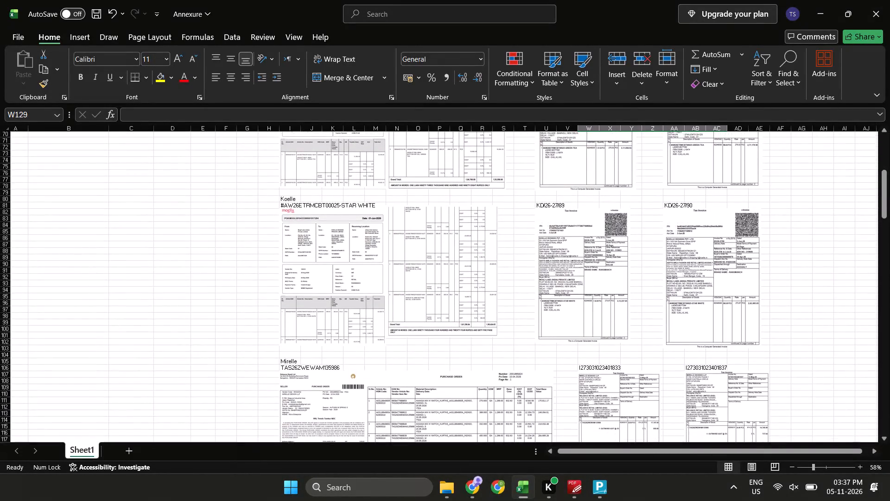
{"action": "scroll", "coordinate": [655, 360], "scroll_direction": "down", "scroll_amount": 2}
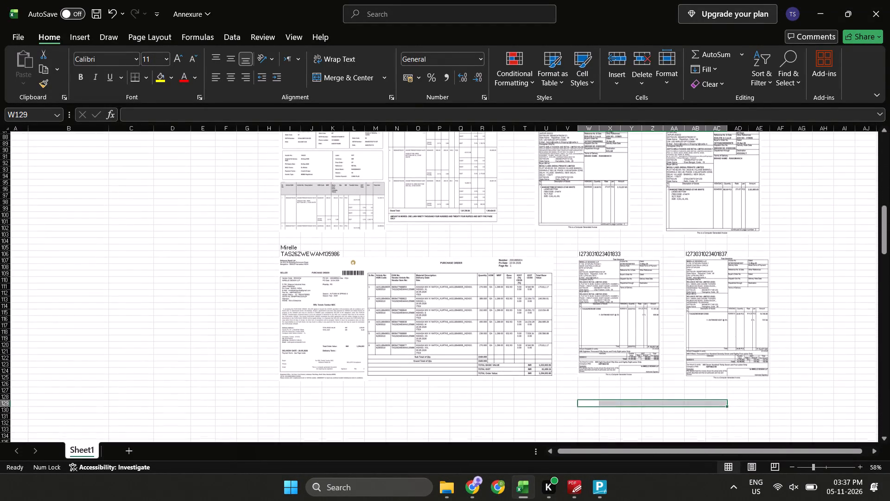
{"action": "scroll", "coordinate": [655, 360], "scroll_direction": "down", "scroll_amount": 1}
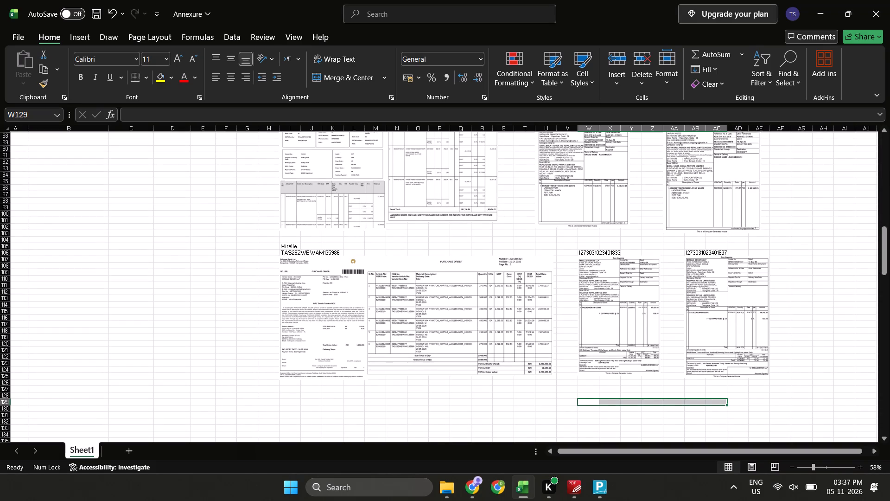
{"action": "scroll", "coordinate": [655, 360], "scroll_direction": "up", "scroll_amount": 2}
{"action": "scroll", "coordinate": [603, 338], "scroll_direction": "down", "scroll_amount": 1}
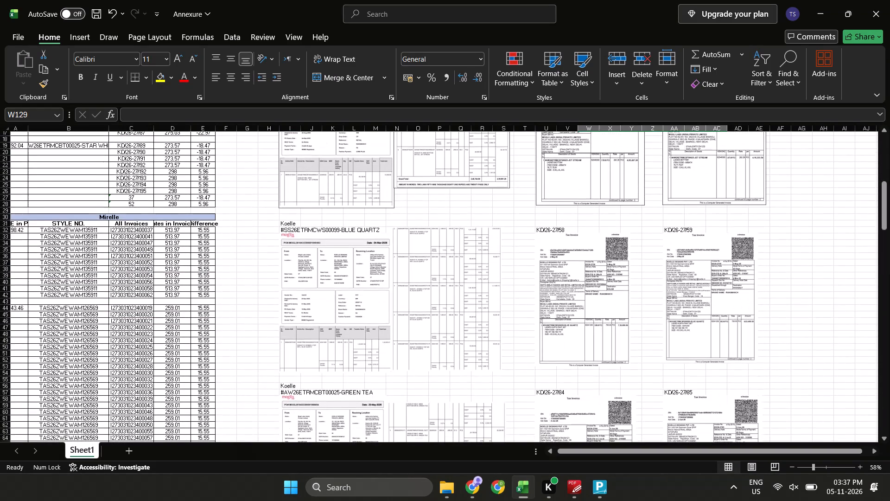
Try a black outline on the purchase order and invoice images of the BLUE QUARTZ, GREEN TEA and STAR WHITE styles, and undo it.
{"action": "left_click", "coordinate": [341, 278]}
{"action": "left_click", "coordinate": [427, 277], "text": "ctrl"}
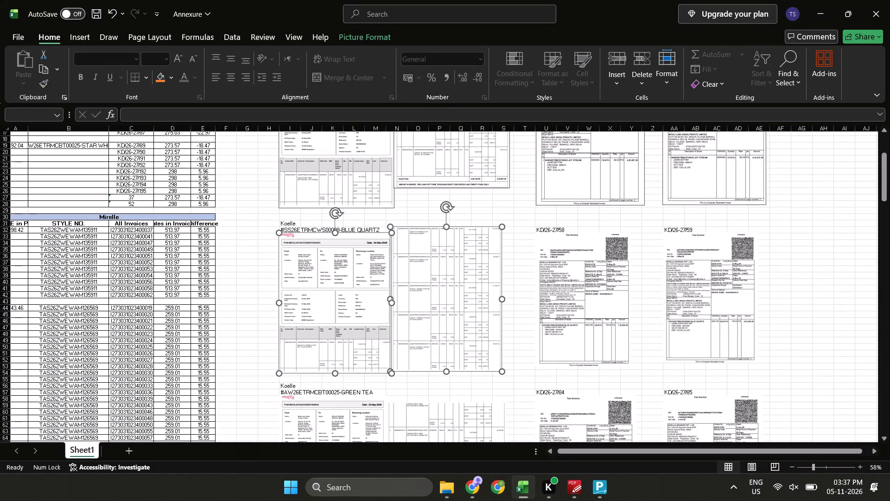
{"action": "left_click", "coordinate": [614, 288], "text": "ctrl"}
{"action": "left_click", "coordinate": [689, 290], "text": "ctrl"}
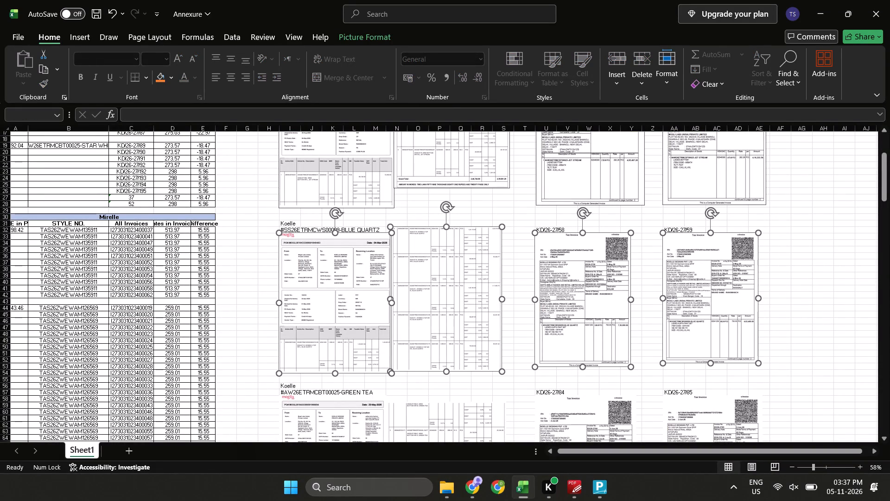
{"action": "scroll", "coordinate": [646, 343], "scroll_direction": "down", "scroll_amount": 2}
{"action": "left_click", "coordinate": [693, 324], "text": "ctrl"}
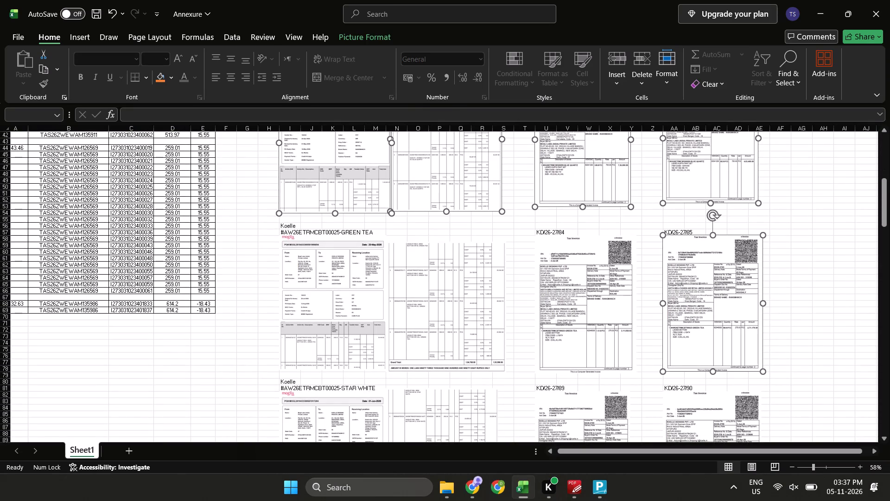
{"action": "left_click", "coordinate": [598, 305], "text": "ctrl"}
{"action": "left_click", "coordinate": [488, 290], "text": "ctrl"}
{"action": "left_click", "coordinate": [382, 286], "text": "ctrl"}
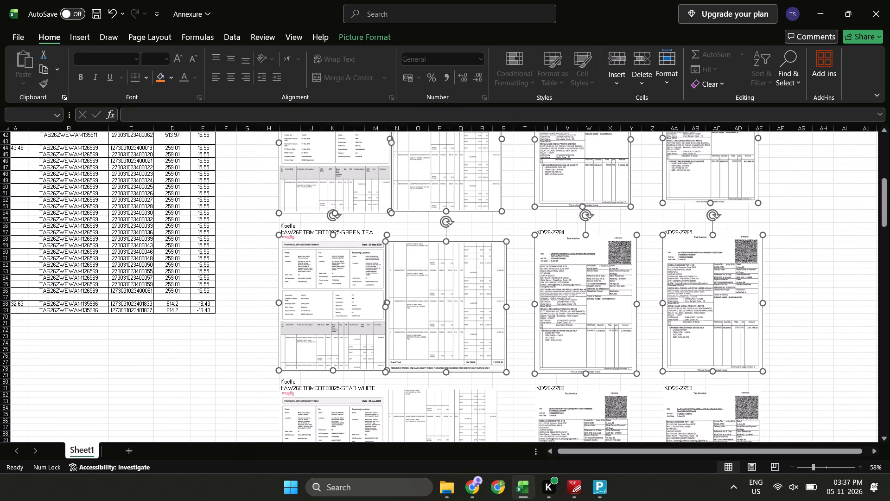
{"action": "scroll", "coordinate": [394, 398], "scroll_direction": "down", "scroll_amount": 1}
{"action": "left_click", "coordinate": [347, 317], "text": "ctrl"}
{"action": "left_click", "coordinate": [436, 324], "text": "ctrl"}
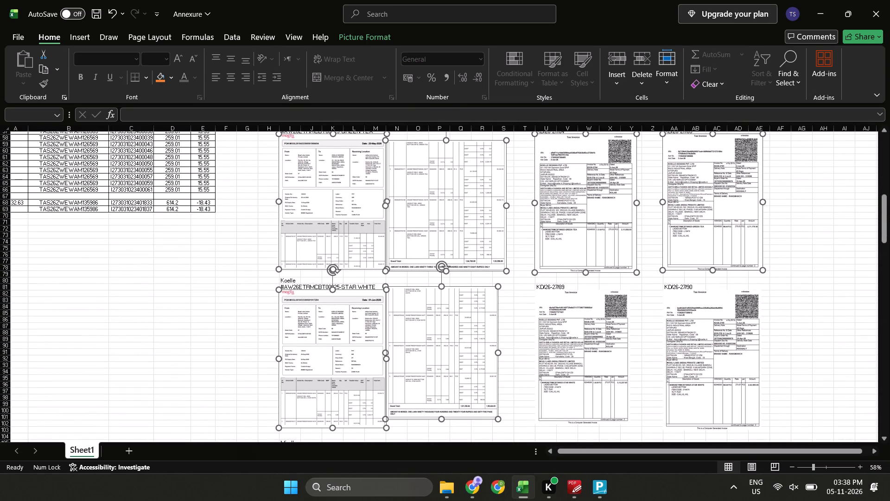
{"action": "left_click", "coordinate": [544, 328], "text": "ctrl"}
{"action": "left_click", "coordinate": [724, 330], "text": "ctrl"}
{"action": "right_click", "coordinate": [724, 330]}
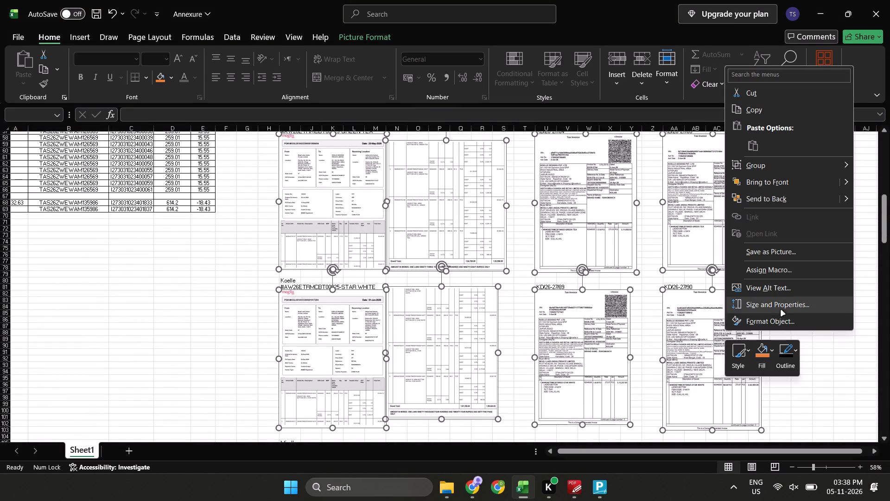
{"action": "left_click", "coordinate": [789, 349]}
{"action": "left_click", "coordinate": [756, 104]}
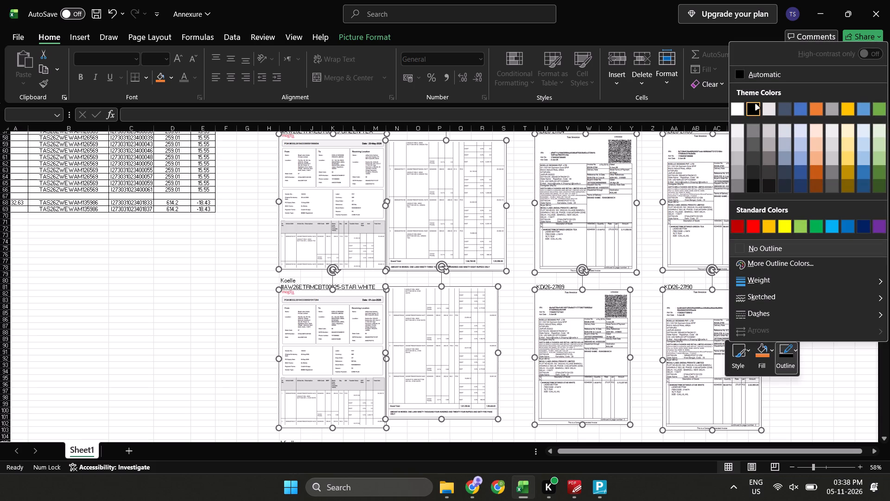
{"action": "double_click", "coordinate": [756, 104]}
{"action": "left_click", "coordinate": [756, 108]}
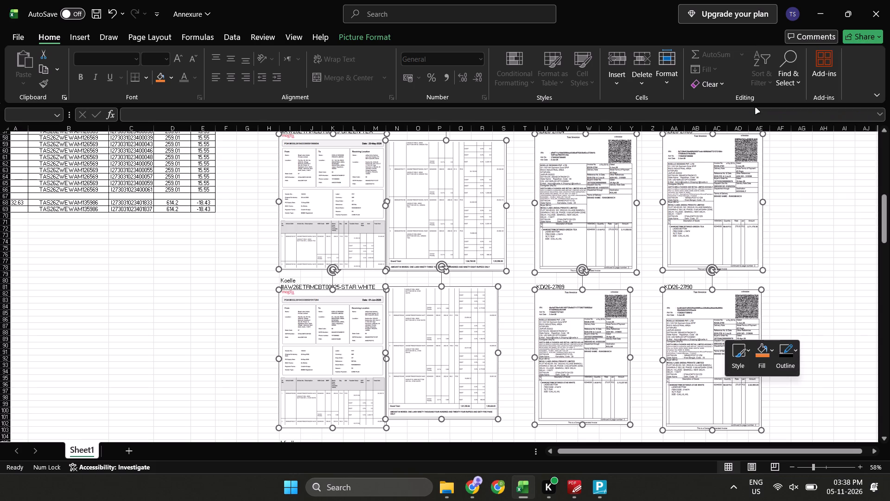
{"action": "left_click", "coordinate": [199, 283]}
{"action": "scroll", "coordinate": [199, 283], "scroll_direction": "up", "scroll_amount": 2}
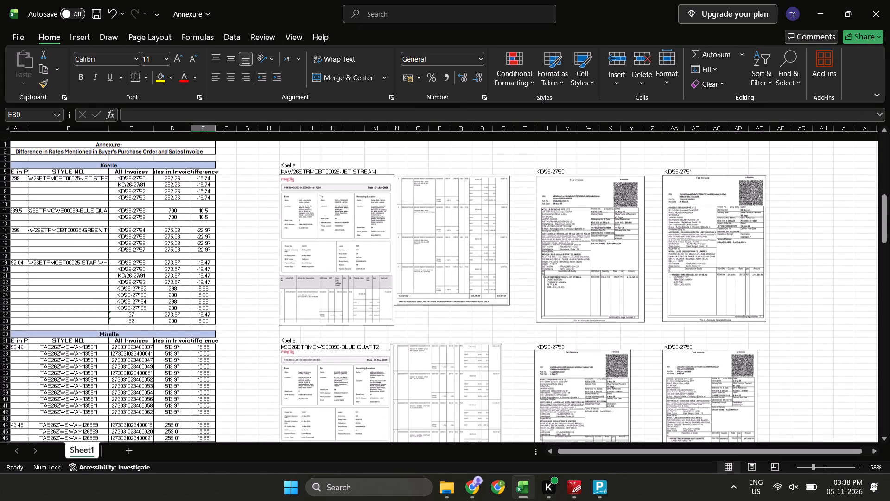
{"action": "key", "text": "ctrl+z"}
Save the Annexure workbook.
{"action": "key", "text": "ctrl+s"}
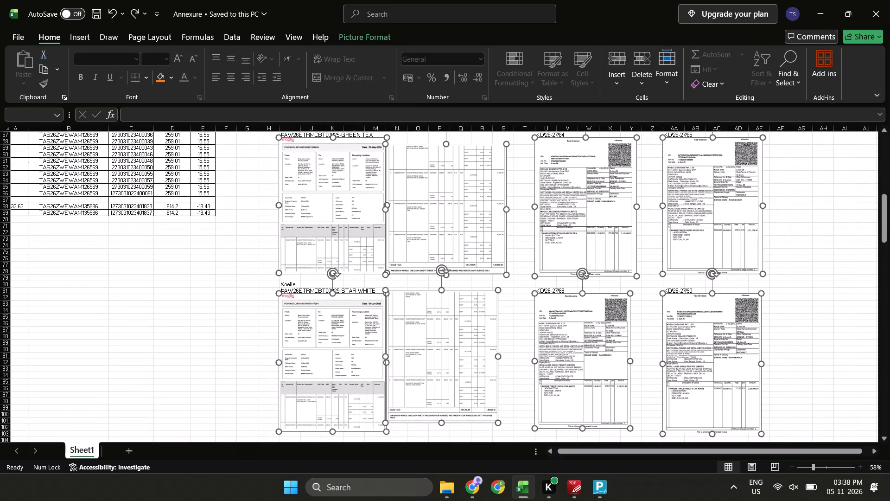
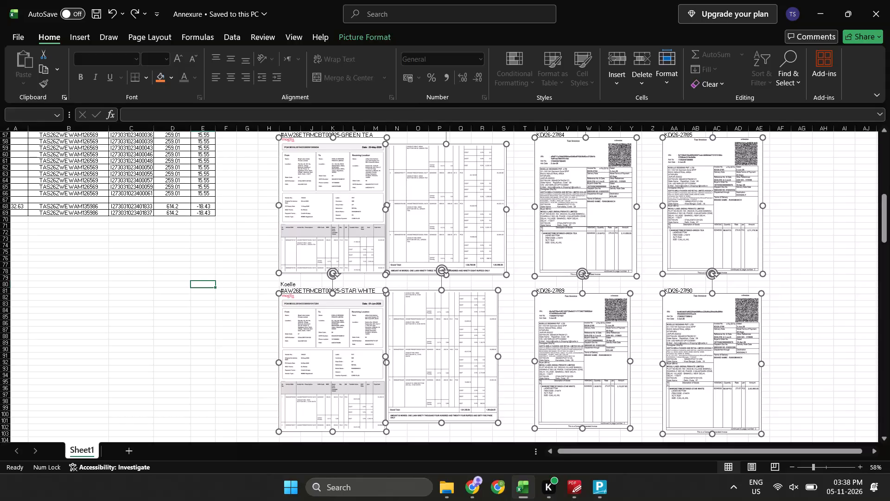
Examine the purchase order and invoice images of every style, from the JET STREAM section down to TAS26ZWEWAM135986.
{"action": "key", "text": "Escape"}
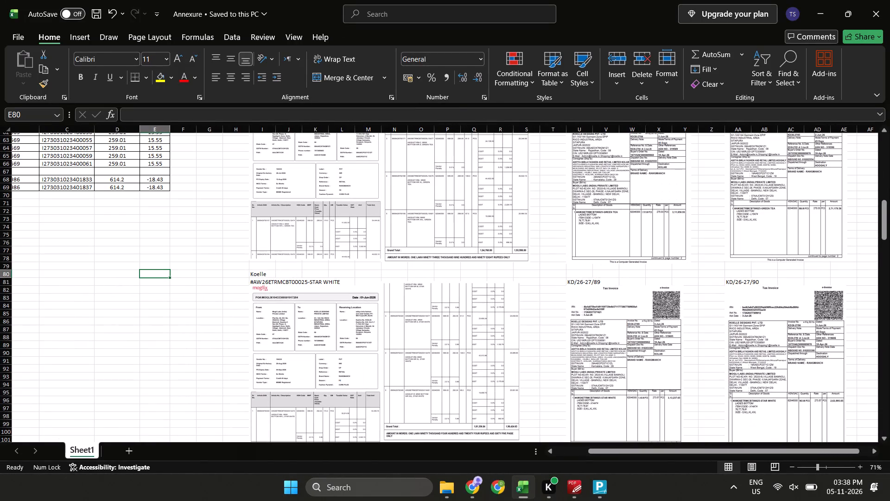
{"action": "scroll", "coordinate": [393, 347], "scroll_direction": "down", "scroll_amount": 1}
{"action": "key", "text": "ctrl+y"}
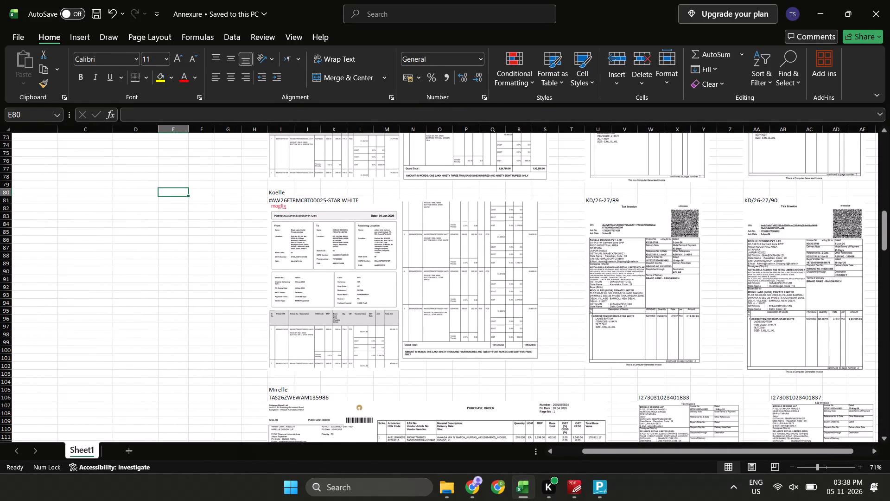
{"action": "scroll", "coordinate": [393, 347], "scroll_direction": "down", "scroll_amount": 2}
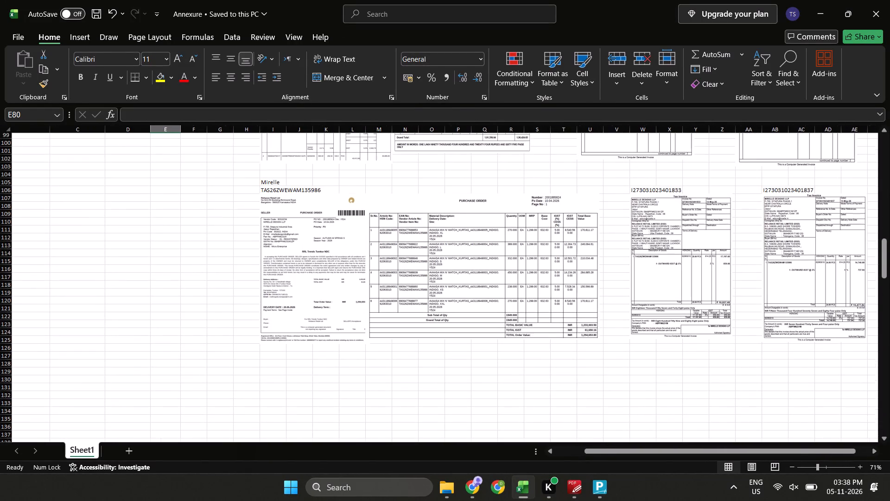
{"action": "scroll", "coordinate": [417, 307], "scroll_direction": "up", "scroll_amount": 4}
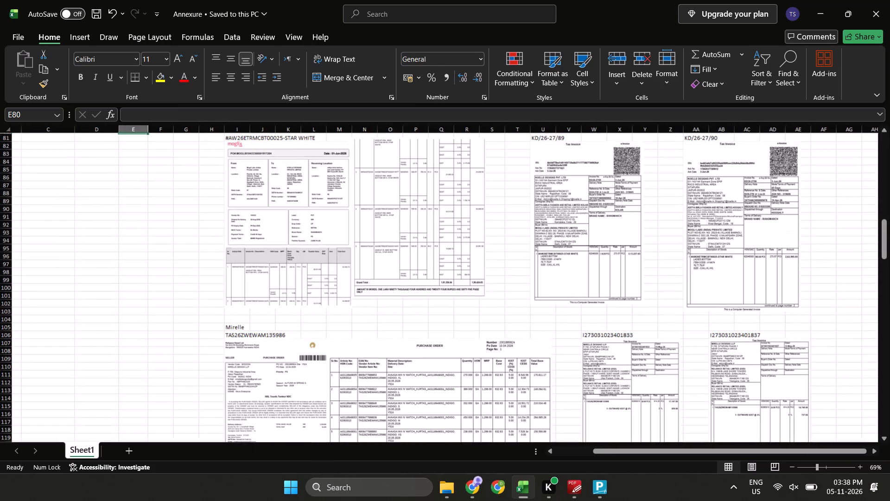
{"action": "scroll", "coordinate": [417, 307], "scroll_direction": "up", "scroll_amount": 2}
{"action": "key", "text": "ctrl+z"}
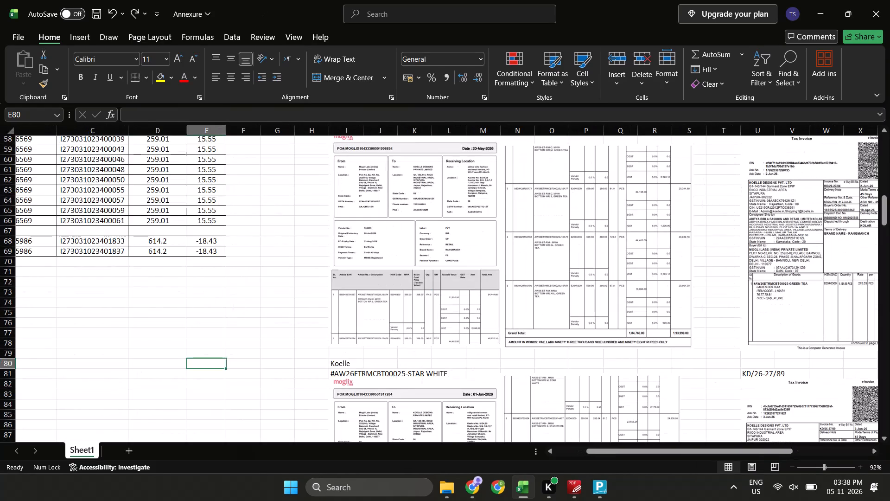
{"action": "scroll", "coordinate": [417, 307], "scroll_direction": "down", "scroll_amount": 1}
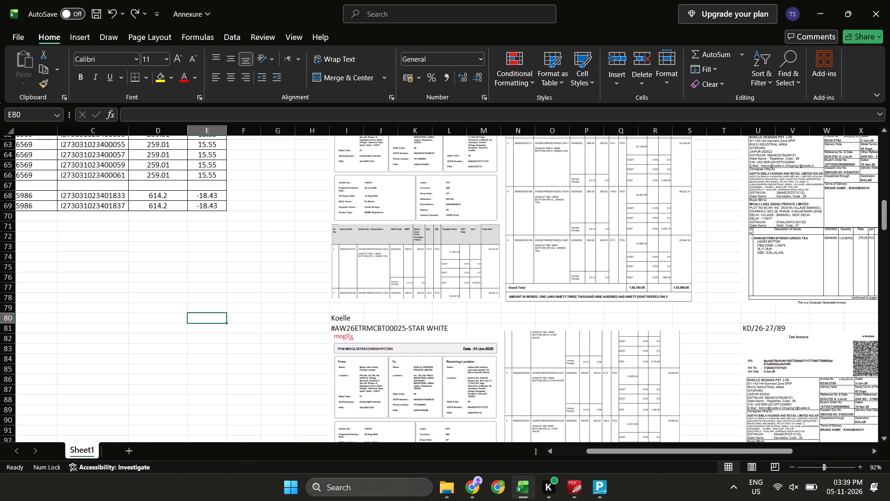
{"action": "scroll", "coordinate": [478, 318], "scroll_direction": "up", "scroll_amount": 4}
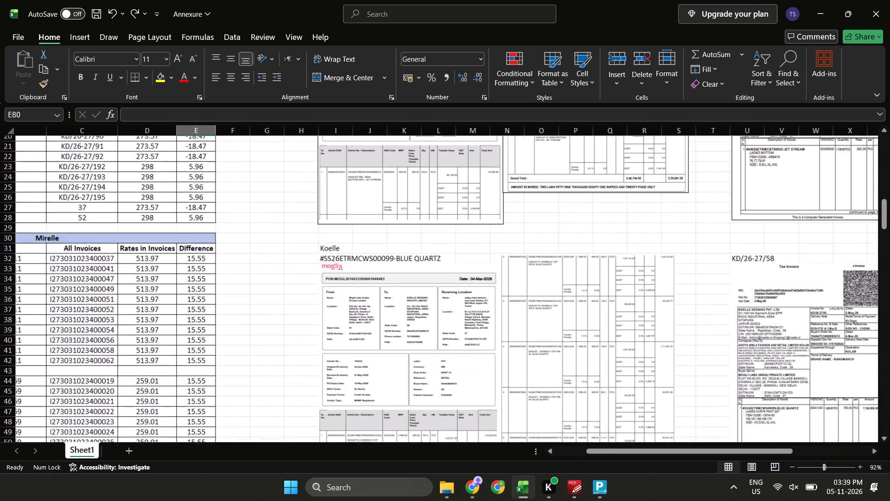
{"action": "scroll", "coordinate": [478, 318], "scroll_direction": "up", "scroll_amount": 3}
{"action": "scroll", "coordinate": [478, 318], "scroll_direction": "down", "scroll_amount": 1}
{"action": "scroll", "coordinate": [478, 318], "scroll_direction": "left", "scroll_amount": 1}
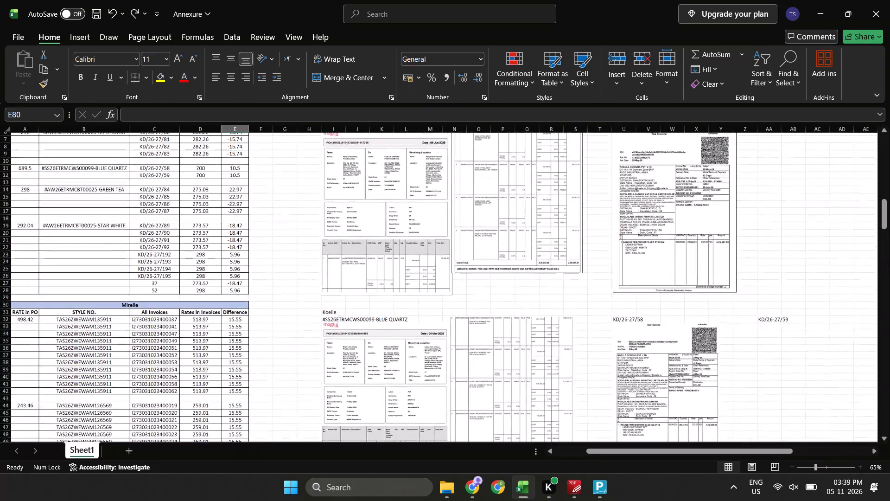
{"action": "scroll", "coordinate": [478, 318], "scroll_direction": "left", "scroll_amount": 2}
{"action": "scroll", "coordinate": [478, 318], "scroll_direction": "down", "scroll_amount": 3}
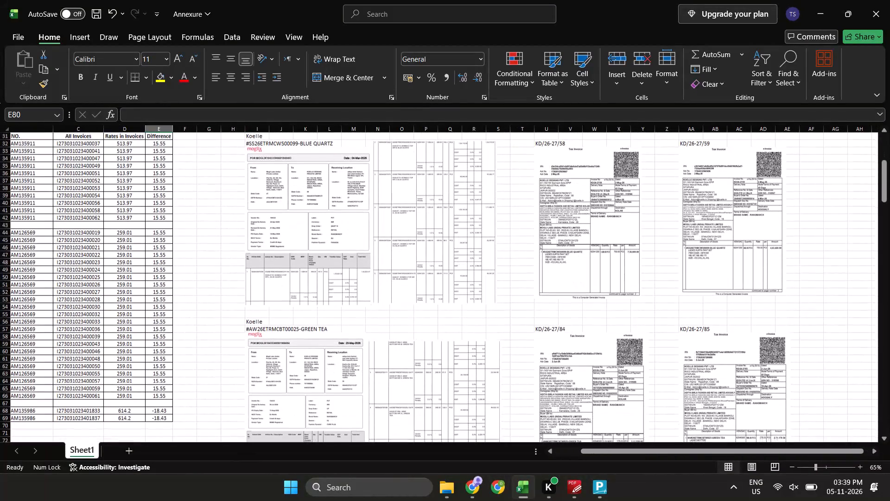
Apply a black outline to all purchase order and invoice images of the BLUE QUARTZ, GREEN TEA, STAR WHITE and TAS26ZWEWAM135986 styles.
{"action": "left_click", "coordinate": [664, 224]}
{"action": "left_click", "coordinate": [699, 220]}
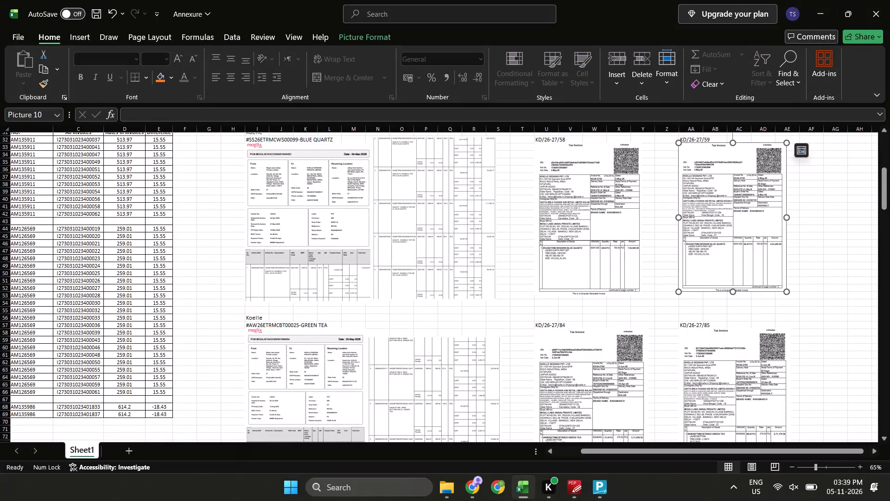
{"action": "left_click", "coordinate": [591, 219], "text": "ctrl"}
{"action": "left_click", "coordinate": [447, 216], "text": "ctrl"}
{"action": "left_click", "coordinate": [321, 209], "text": "ctrl"}
{"action": "left_click", "coordinate": [318, 335], "text": "ctrl"}
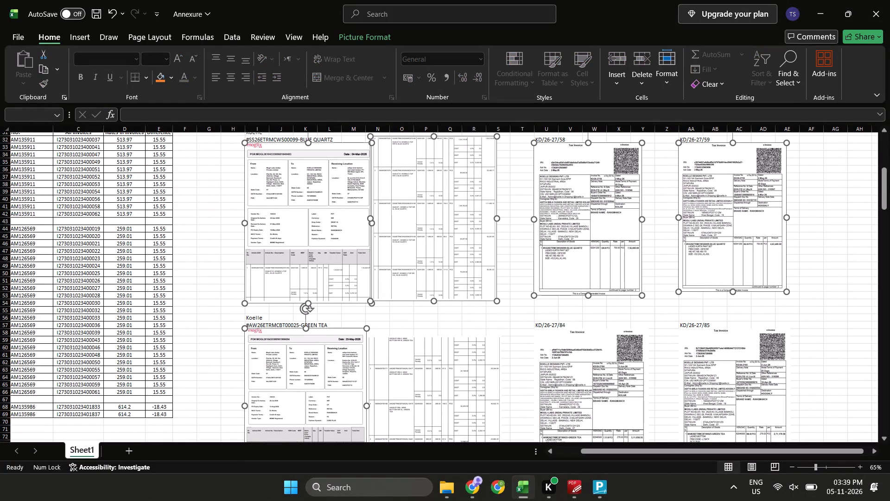
{"action": "left_click", "coordinate": [470, 381], "text": "ctrl"}
{"action": "left_click", "coordinate": [567, 377], "text": "ctrl"}
{"action": "left_click", "coordinate": [712, 363], "text": "ctrl"}
{"action": "scroll", "coordinate": [712, 363], "scroll_direction": "down", "scroll_amount": 1}
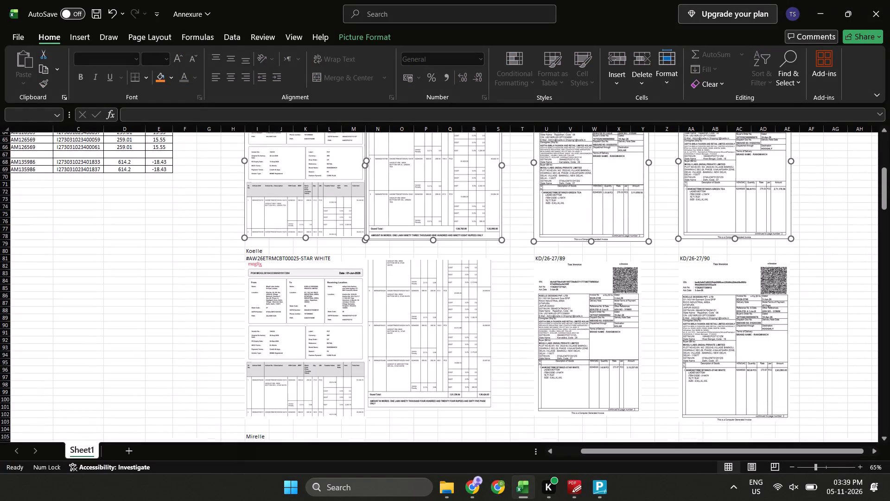
{"action": "scroll", "coordinate": [712, 363], "scroll_direction": "down", "scroll_amount": 2}
{"action": "left_click", "coordinate": [680, 291], "text": "ctrl"}
{"action": "left_click", "coordinate": [584, 270], "text": "ctrl"}
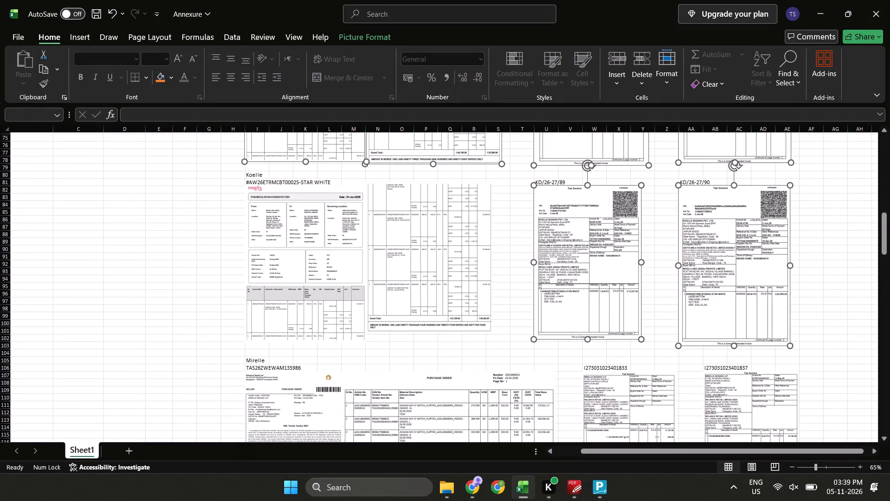
{"action": "left_click", "coordinate": [492, 251], "text": "ctrl"}
{"action": "left_click", "coordinate": [311, 249], "text": "ctrl"}
{"action": "left_click", "coordinate": [321, 379], "text": "ctrl"}
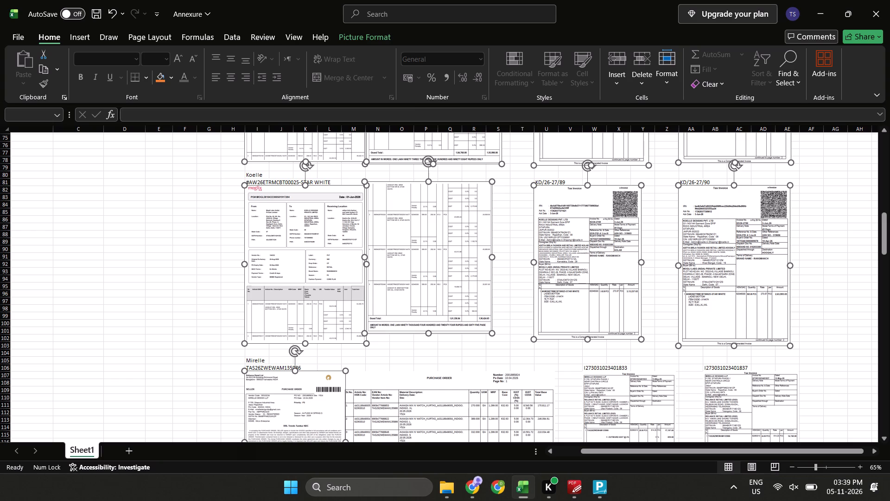
{"action": "left_click", "coordinate": [484, 401], "text": "ctrl"}
{"action": "left_click", "coordinate": [630, 398], "text": "ctrl"}
{"action": "left_click", "coordinate": [751, 389], "text": "ctrl"}
{"action": "scroll", "coordinate": [751, 389], "scroll_direction": "down", "scroll_amount": 1}
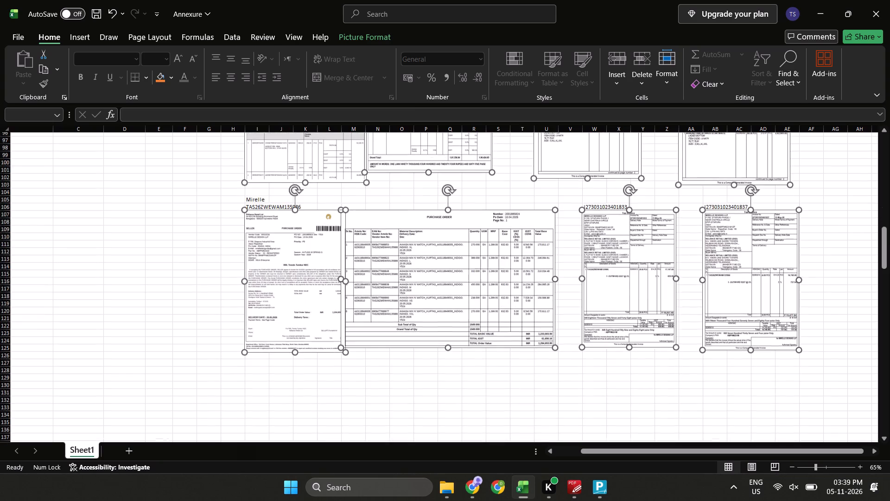
{"action": "scroll", "coordinate": [751, 389], "scroll_direction": "down", "scroll_amount": 1}
{"action": "right_click", "coordinate": [628, 191]}
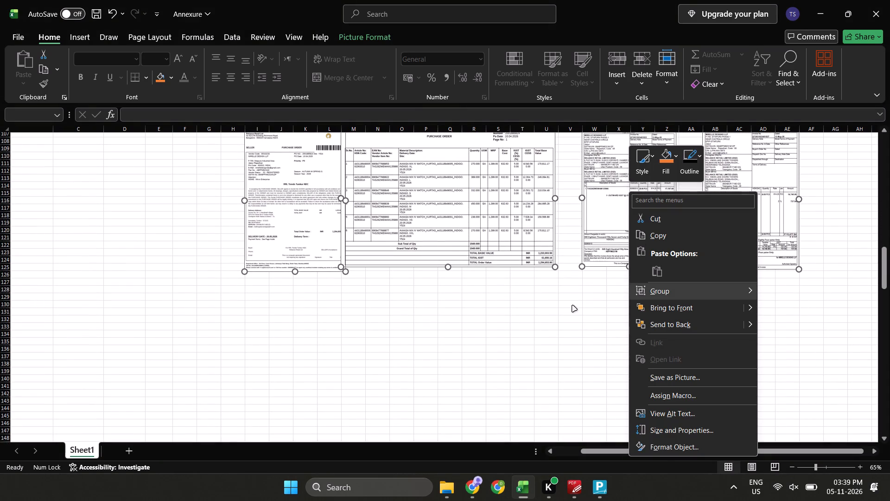
{"action": "left_click", "coordinate": [698, 160]}
{"action": "left_click", "coordinate": [709, 237]}
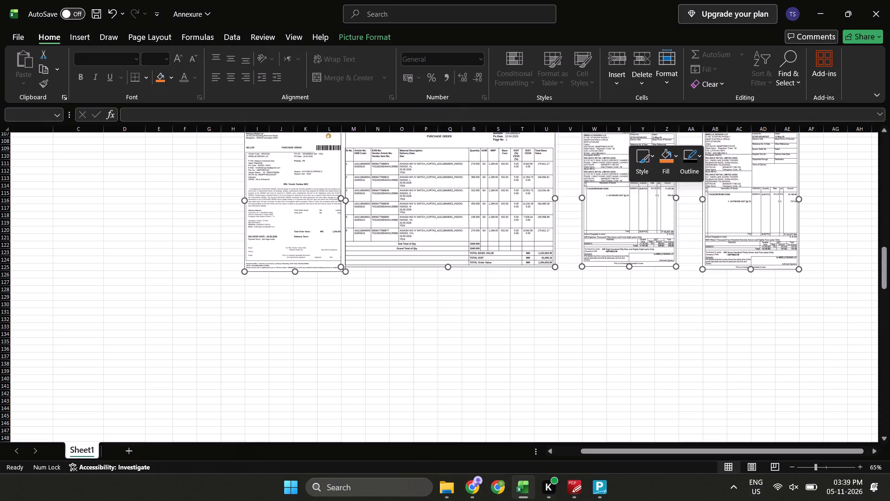
{"action": "left_click", "coordinate": [645, 299]}
Nudge the second purchase order page image of TAS26ZWEWAM135986 rightward until it meets the first page's edge without overlapping.
{"action": "scroll", "coordinate": [555, 358], "scroll_direction": "up", "scroll_amount": 2}
{"action": "scroll", "coordinate": [555, 358], "scroll_direction": "down", "scroll_amount": 1}
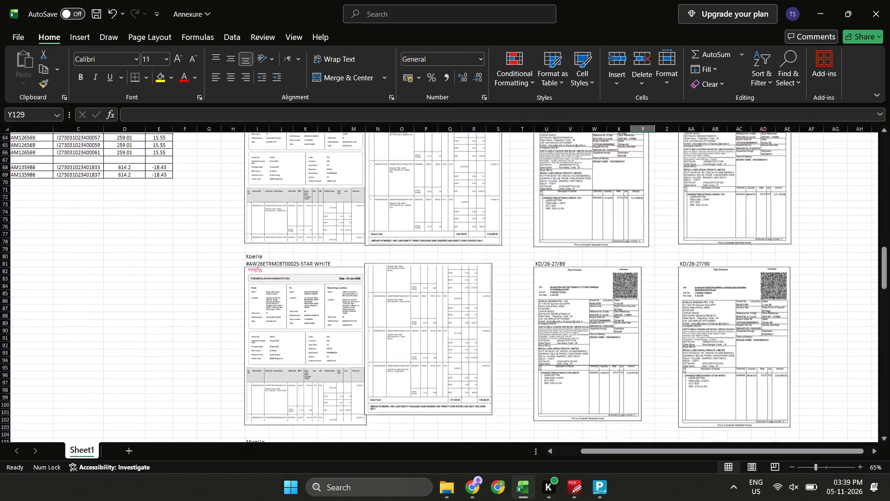
{"action": "scroll", "coordinate": [555, 358], "scroll_direction": "down", "scroll_amount": 1}
{"action": "scroll", "coordinate": [555, 358], "scroll_direction": "right", "scroll_amount": 1}
{"action": "left_click", "coordinate": [438, 276]}
{"action": "key", "text": "Right"}
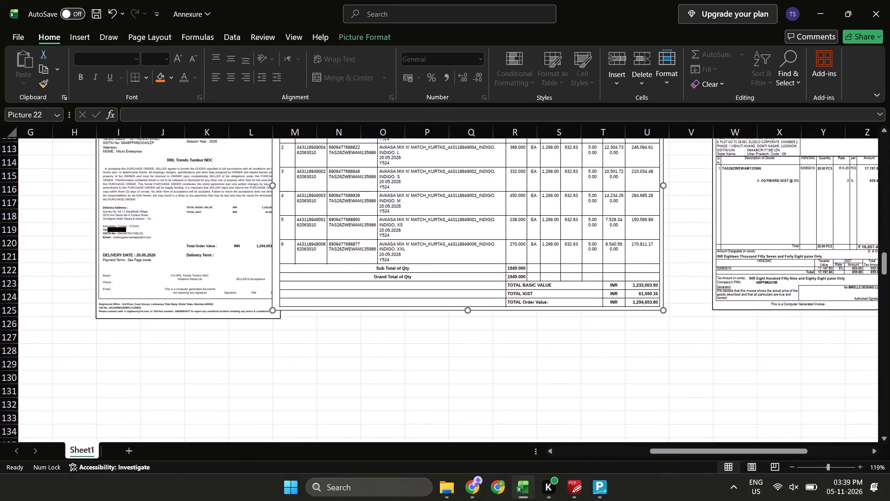
{"action": "key", "text": "Right"}
{"action": "key", "text": "Right"}
{"action": "key", "text": "Right"}
{"action": "key", "text": "Right"}
{"action": "key", "text": "Right"}
{"action": "key", "text": "Right"}
{"action": "key", "text": "Right"}
{"action": "key", "text": "Right"}
{"action": "key", "text": "Right"}
{"action": "key", "text": "Right"}
{"action": "key", "text": "Right"}
{"action": "key", "text": "Right"}
{"action": "key", "text": "Right"}
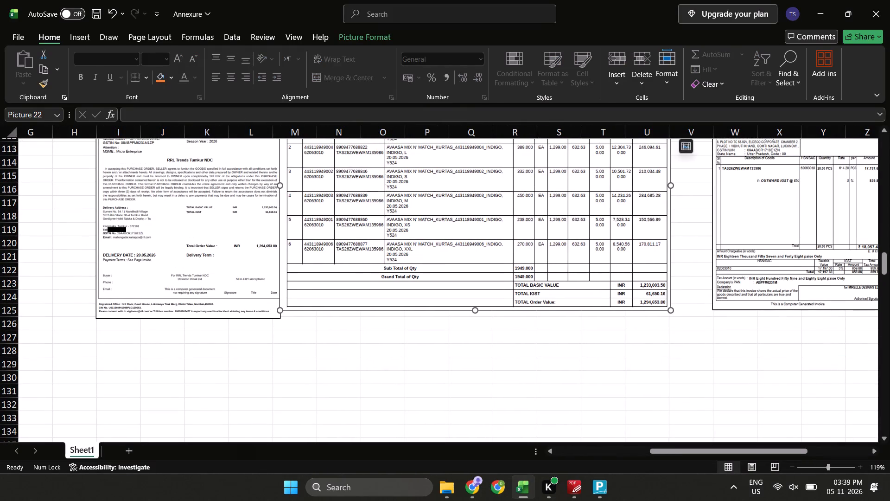
{"action": "key", "text": "Right"}
{"action": "key", "text": "Left"}
{"action": "left_click", "coordinate": [431, 344]}
Nudge the STAR WHITE second purchase order page down and right to align with the first page's top and side edges.
{"action": "scroll", "coordinate": [431, 344], "scroll_direction": "up", "scroll_amount": 3}
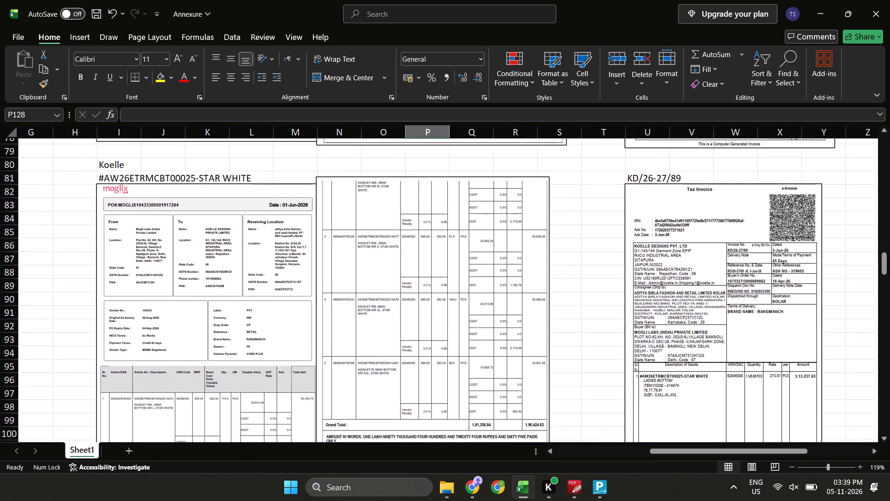
{"action": "left_click", "coordinate": [373, 295]}
{"action": "key", "text": "Down"}
{"action": "key", "text": "Down"}
{"action": "key", "text": "Down"}
{"action": "key", "text": "Down"}
{"action": "key", "text": "Down"}
{"action": "key", "text": "Down"}
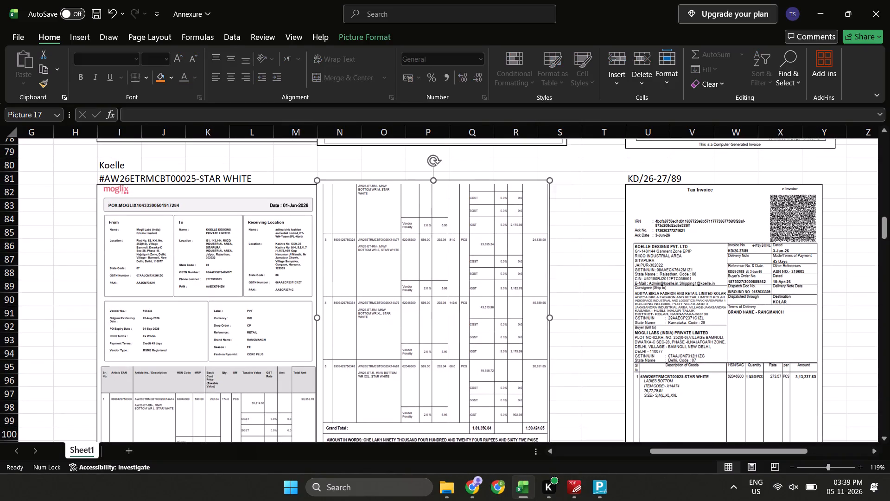
{"action": "key", "text": "Down"}
{"action": "key", "text": "Down"}
{"action": "key", "text": "Down"}
{"action": "key", "text": "Down"}
{"action": "key", "text": "Down"}
{"action": "key", "text": "Down"}
{"action": "key", "text": "Down"}
{"action": "key", "text": "Right"}
{"action": "key", "text": "Right"}
{"action": "key", "text": "Up"}
{"action": "key", "text": "Right"}
{"action": "key", "text": "Right"}
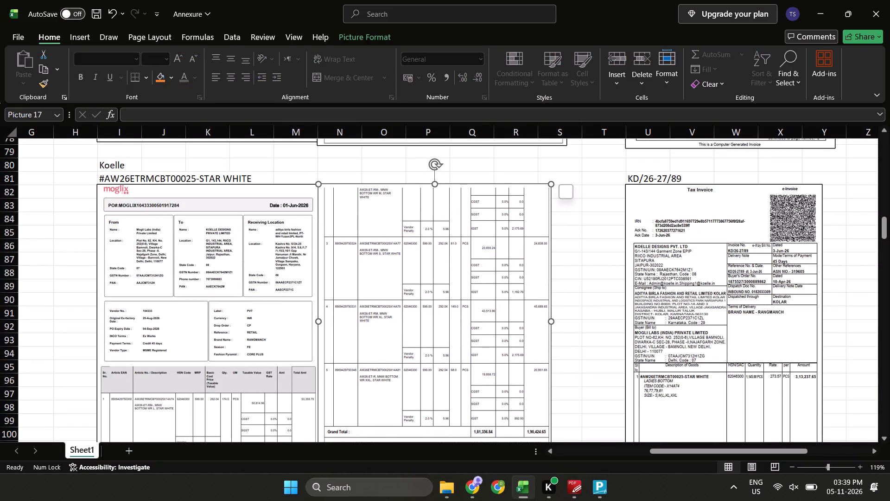
{"action": "key", "text": "Right"}
{"action": "key", "text": "Right"}
{"action": "key", "text": "Right"}
{"action": "key", "text": "Left"}
{"action": "key", "text": "Left"}
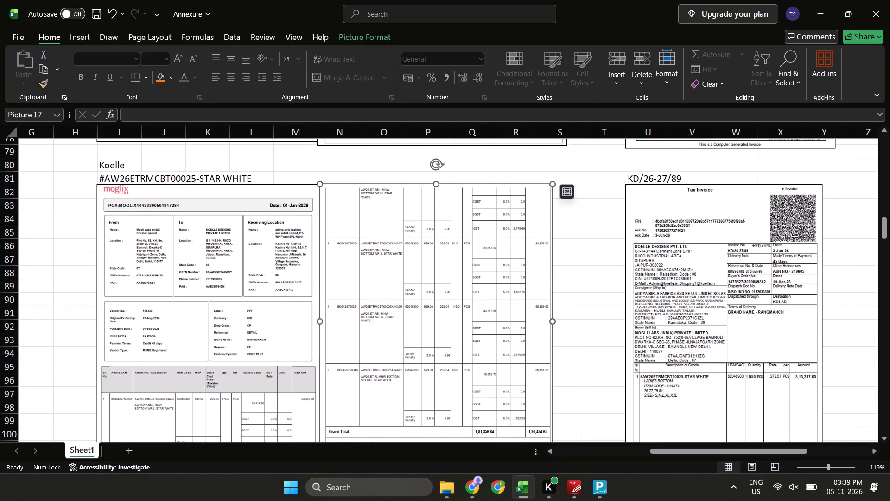
{"action": "left_click", "coordinate": [604, 307]}
Nudge the GREEN TEA second purchase order page up and right to align with the first page's top and side edges.
{"action": "scroll", "coordinate": [604, 307], "scroll_direction": "up", "scroll_amount": 4}
{"action": "left_click", "coordinate": [406, 334]}
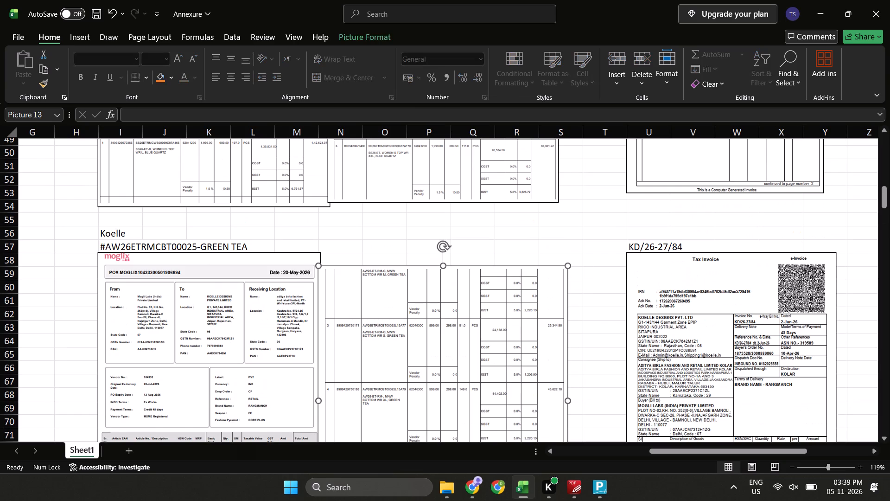
{"action": "key", "text": "Right"}
{"action": "key", "text": "Up"}
{"action": "key", "text": "Right"}
{"action": "key", "text": "Up"}
{"action": "key", "text": "Right"}
{"action": "key", "text": "Up"}
{"action": "key", "text": "Right"}
{"action": "key", "text": "Up"}
{"action": "key", "text": "Up"}
{"action": "key", "text": "Right"}
{"action": "key", "text": "Up"}
{"action": "key", "text": "Up"}
{"action": "key", "text": "Up"}
{"action": "key", "text": "Right"}
{"action": "key", "text": "Up"}
{"action": "key", "text": "Up"}
{"action": "key", "text": "Up"}
{"action": "key", "text": "Left"}
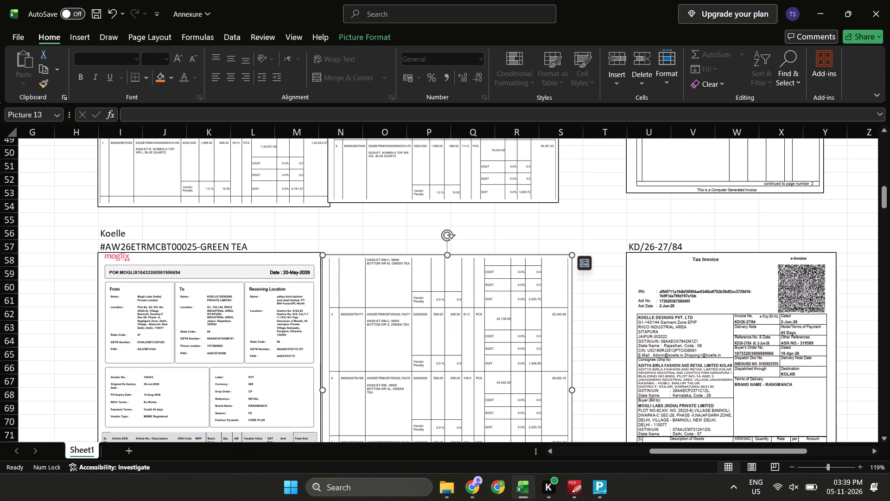
{"action": "key", "text": "Left"}
{"action": "key", "text": "Up"}
{"action": "key", "text": "Right"}
{"action": "key", "text": "Up"}
{"action": "key", "text": "Right"}
{"action": "key", "text": "Up"}
{"action": "key", "text": "Up"}
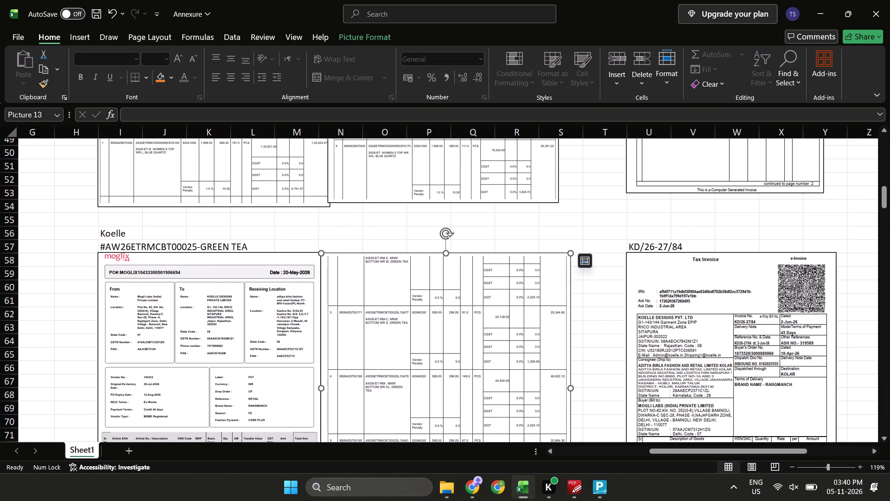
{"action": "left_click", "coordinate": [581, 289]}
Nudge the BLUE QUARTZ second purchase order page down and right to align with the first page's top and side edges.
{"action": "scroll", "coordinate": [581, 289], "scroll_direction": "up", "scroll_amount": 2}
{"action": "left_click", "coordinate": [422, 261]}
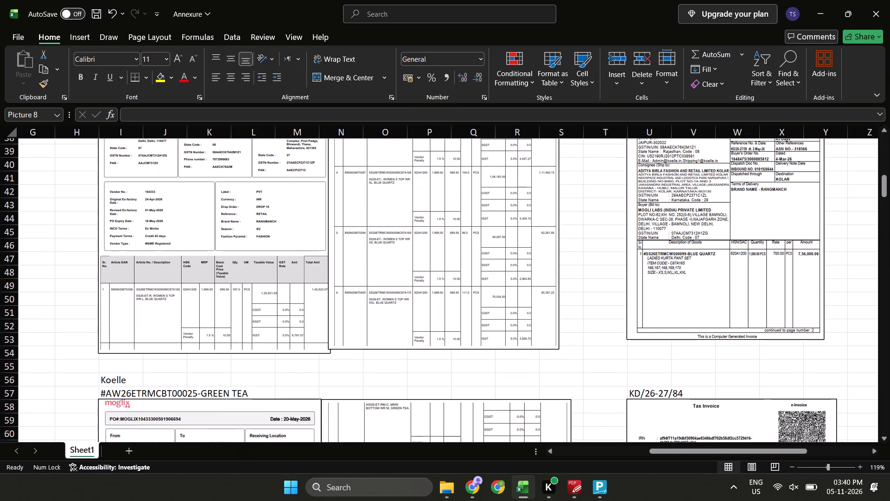
{"action": "scroll", "coordinate": [422, 261], "scroll_direction": "up", "scroll_amount": 1}
{"action": "key", "text": "Down"}
{"action": "key", "text": "Right"}
{"action": "key", "text": "Down"}
{"action": "key", "text": "Down"}
{"action": "key", "text": "Down"}
{"action": "key", "text": "Right"}
{"action": "key", "text": "Down"}
{"action": "key", "text": "Down"}
{"action": "key", "text": "Right"}
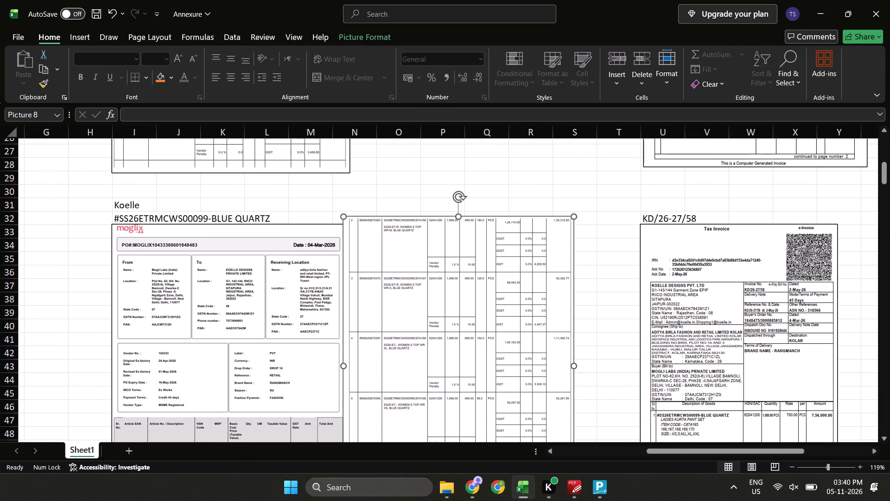
{"action": "key", "text": "Down"}
{"action": "key", "text": "Right"}
{"action": "key", "text": "Down"}
{"action": "key", "text": "Down"}
{"action": "key", "text": "Down"}
{"action": "key", "text": "Down"}
{"action": "key", "text": "Down"}
{"action": "key", "text": "Left"}
{"action": "key", "text": "Down"}
{"action": "key", "text": "Down"}
{"action": "key", "text": "Down"}
{"action": "key", "text": "Down"}
{"action": "key", "text": "Right"}
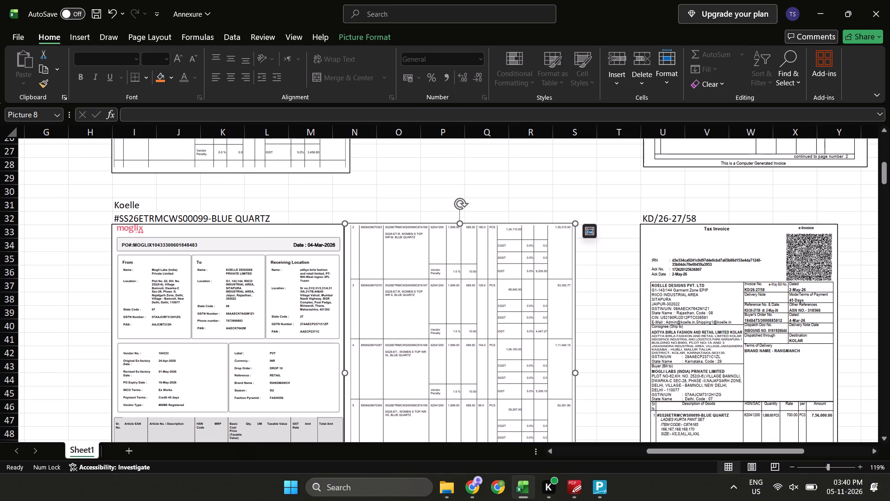
Nudge the JET STREAM second purchase order page up and right to align with the first page's top and side edges.
{"action": "scroll", "coordinate": [364, 210], "scroll_direction": "up", "scroll_amount": 4}
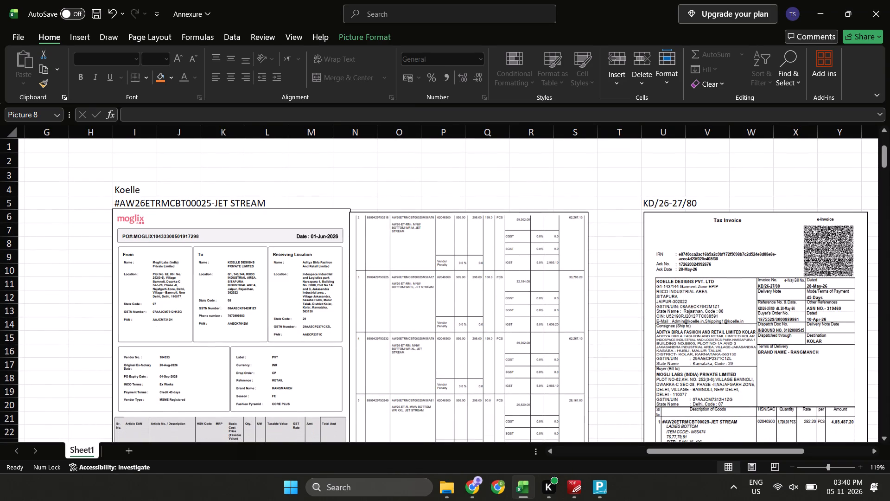
{"action": "left_click", "coordinate": [380, 263]}
{"action": "key", "text": "Up"}
{"action": "key", "text": "Right"}
{"action": "key", "text": "Right"}
{"action": "key", "text": "Up"}
{"action": "key", "text": "Right"}
{"action": "key", "text": "Up"}
{"action": "key", "text": "Up"}
{"action": "key", "text": "Left"}
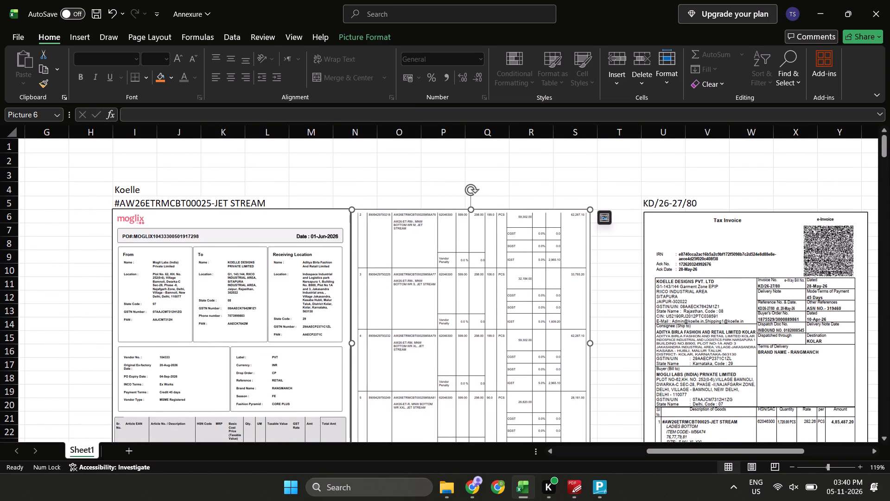
Review the alignment of the pasted purchase order and invoice images from the Koelle JET STREAM block through the Mirelle TAS26ZWEWAM135986 block.
{"action": "left_click", "coordinate": [364, 175]}
{"action": "scroll", "coordinate": [549, 331], "scroll_direction": "left", "scroll_amount": 3}
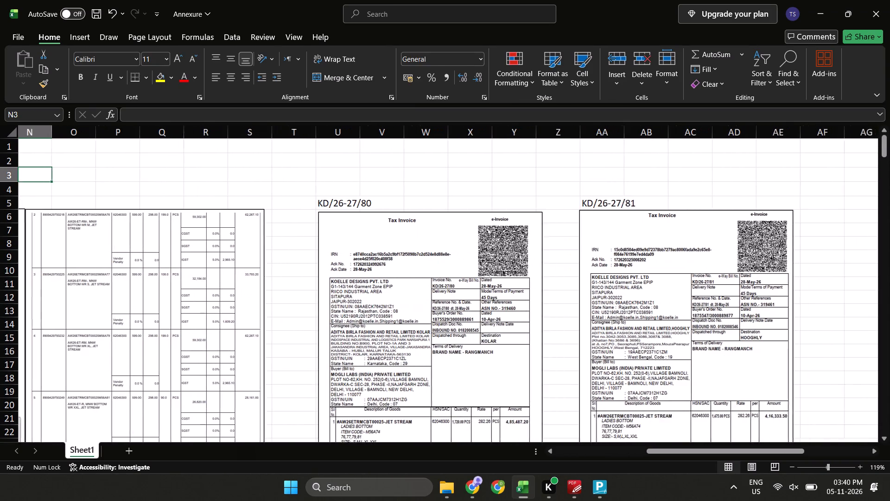
{"action": "scroll", "coordinate": [549, 331], "scroll_direction": "left", "scroll_amount": 1}
{"action": "scroll", "coordinate": [549, 331], "scroll_direction": "down", "scroll_amount": 2}
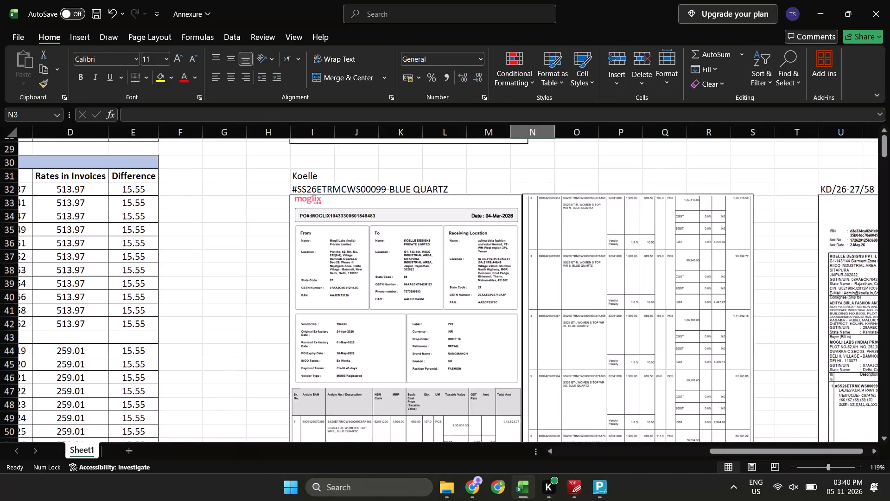
{"action": "scroll", "coordinate": [549, 331], "scroll_direction": "down", "scroll_amount": 3}
{"action": "scroll", "coordinate": [549, 331], "scroll_direction": "left", "scroll_amount": 1}
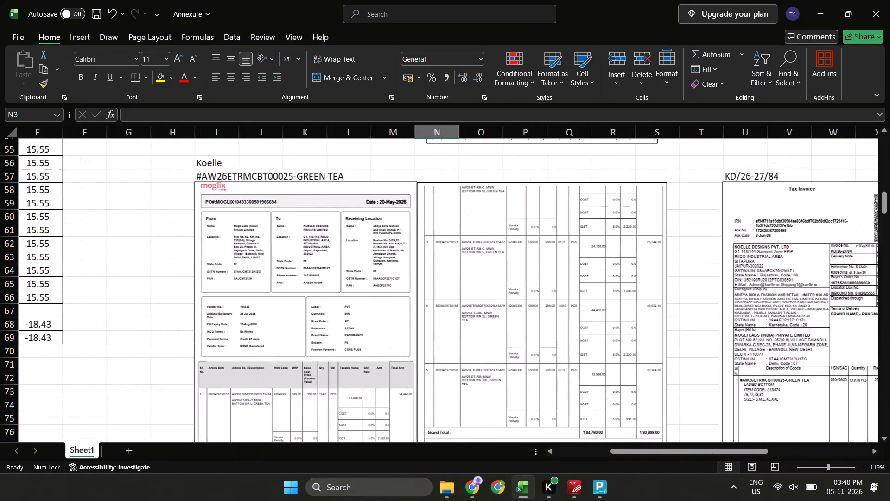
{"action": "scroll", "coordinate": [549, 331], "scroll_direction": "left", "scroll_amount": 2}
{"action": "scroll", "coordinate": [549, 331], "scroll_direction": "down", "scroll_amount": 4}
{"action": "scroll", "coordinate": [549, 331], "scroll_direction": "left", "scroll_amount": 1}
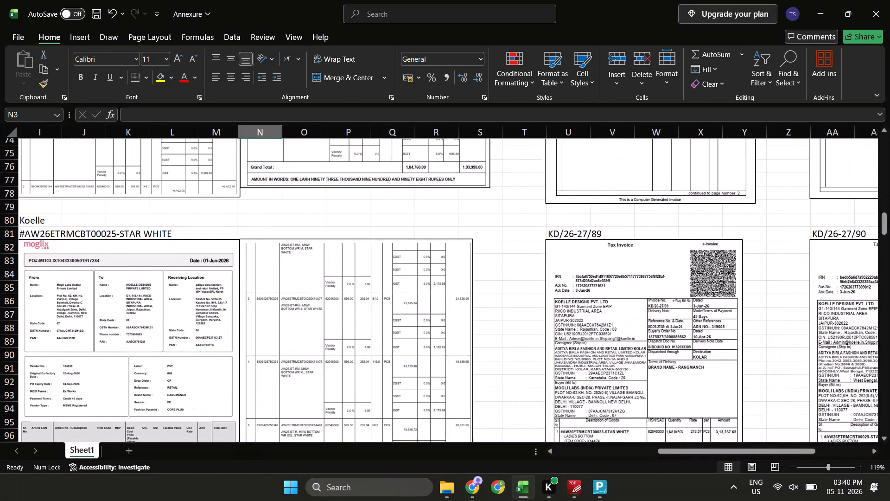
{"action": "scroll", "coordinate": [549, 331], "scroll_direction": "left", "scroll_amount": 2}
{"action": "scroll", "coordinate": [549, 331], "scroll_direction": "down", "scroll_amount": 4}
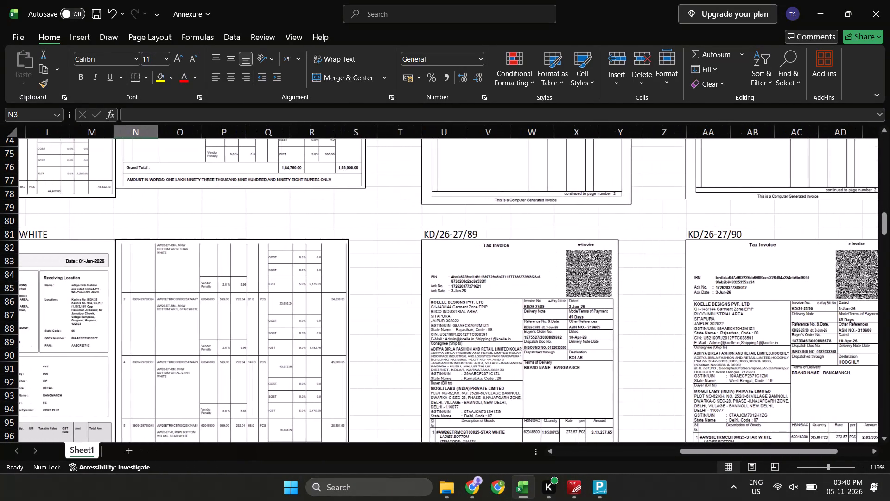
{"action": "scroll", "coordinate": [549, 331], "scroll_direction": "down", "scroll_amount": 5}
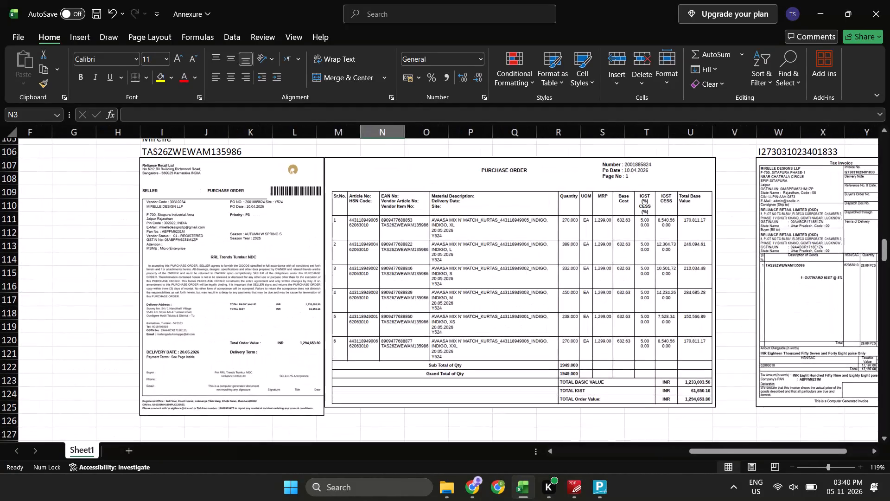
{"action": "scroll", "coordinate": [549, 331], "scroll_direction": "down", "scroll_amount": 1}
{"action": "scroll", "coordinate": [549, 331], "scroll_direction": "left", "scroll_amount": 3}
{"action": "scroll", "coordinate": [549, 331], "scroll_direction": "down", "scroll_amount": 1}
{"action": "scroll", "coordinate": [549, 331], "scroll_direction": "up", "scroll_amount": 2}
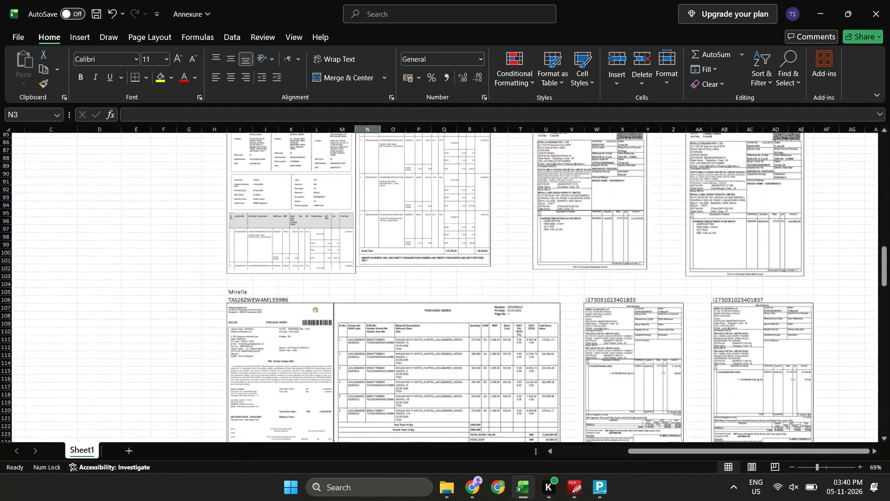
{"action": "scroll", "coordinate": [549, 331], "scroll_direction": "up", "scroll_amount": 2}
{"action": "scroll", "coordinate": [549, 331], "scroll_direction": "right", "scroll_amount": 3}
Save the Annexure workbook.
{"action": "key", "text": "ctrl+s"}
{"action": "key", "text": "ctrl+s"}
{"action": "key", "text": "ctrl+s"}
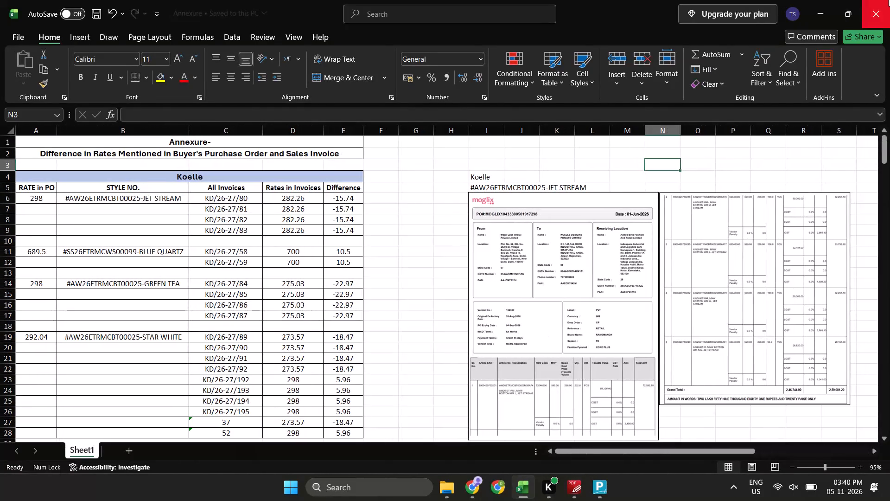
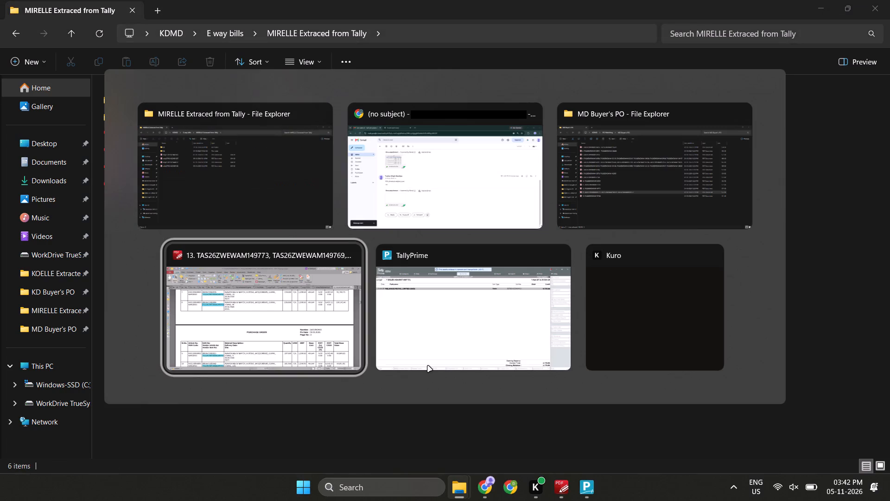
Switch to PDF-XChange Editor and examine the purchase order page listing the TAS26ZWEWAM149773 and TAS26ZWEWAM149769 items.
{"action": "scroll", "coordinate": [468, 340], "scroll_direction": "up", "scroll_amount": 3}
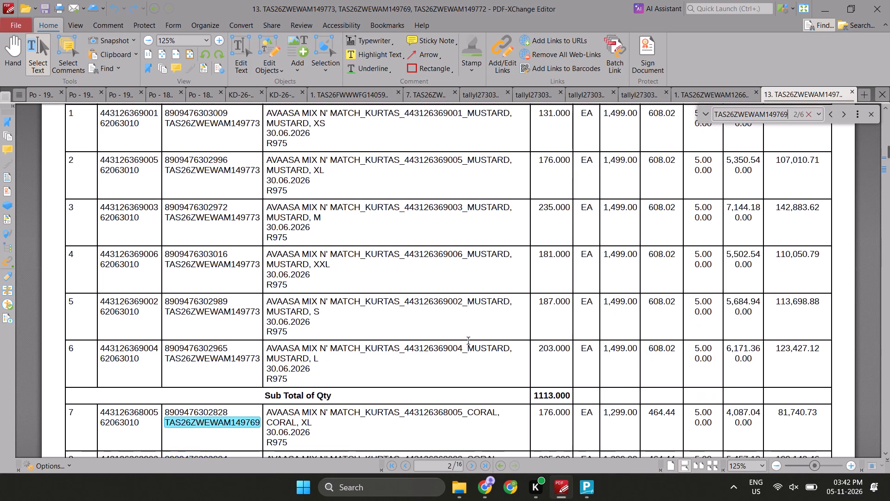
{"action": "scroll", "coordinate": [468, 340], "scroll_direction": "down", "scroll_amount": 2, "text": "ctrl"}
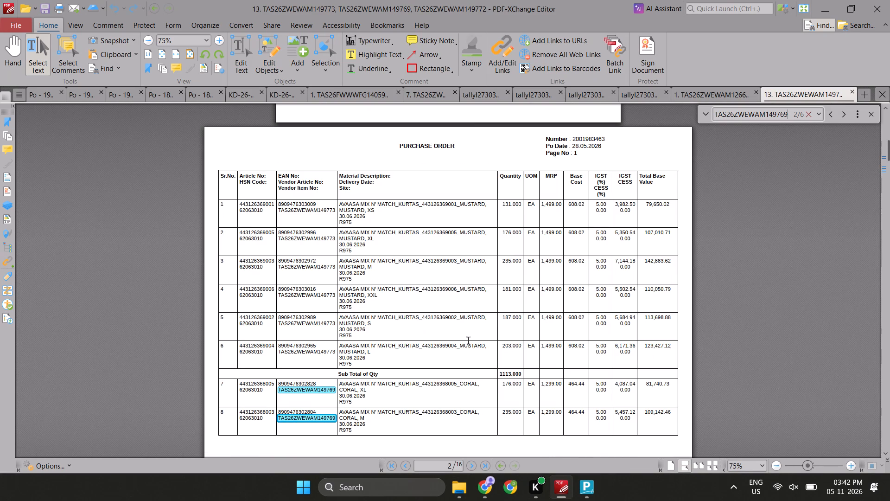